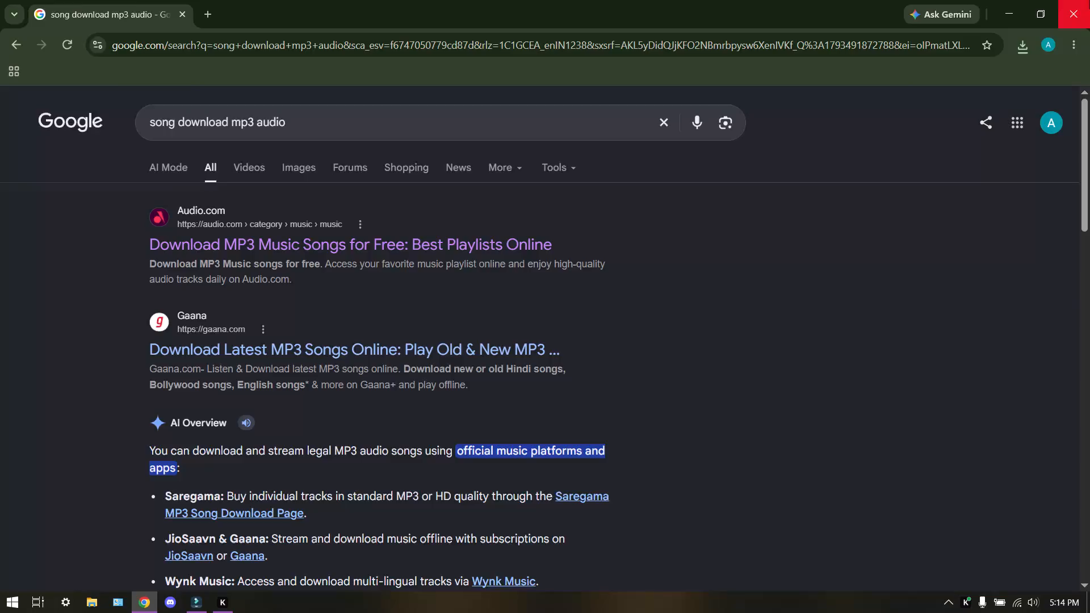
Close the browser and import the gameplay video VID_20261017_143745_449.mp4 from Downloads into the project media.
{"action": "left_click", "coordinate": [1089, 0]}
{"action": "left_click", "coordinate": [297, 165]}
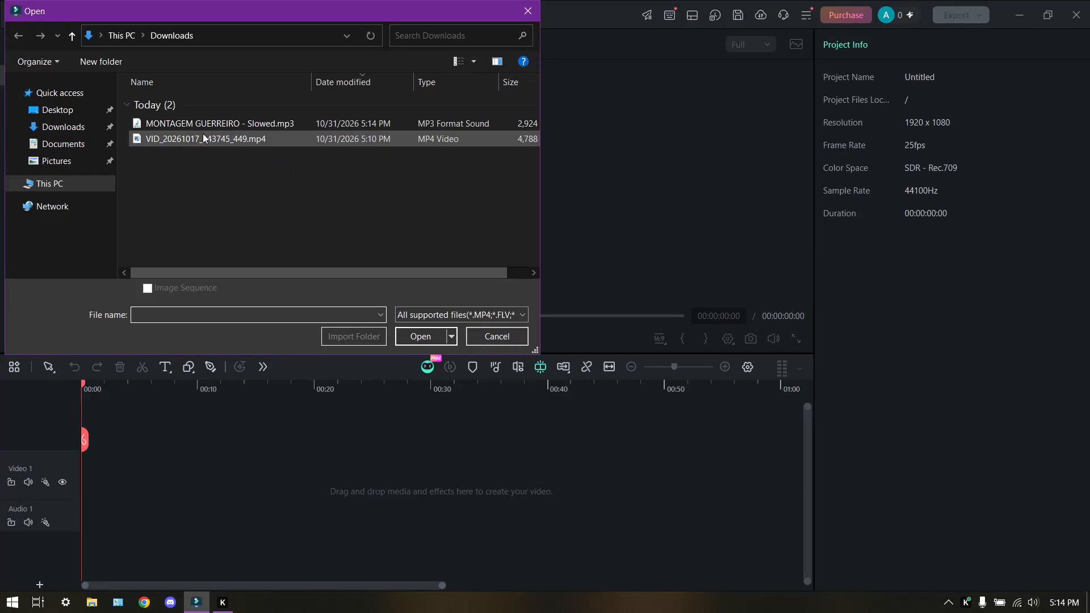
{"action": "double_click", "coordinate": [202, 133]}
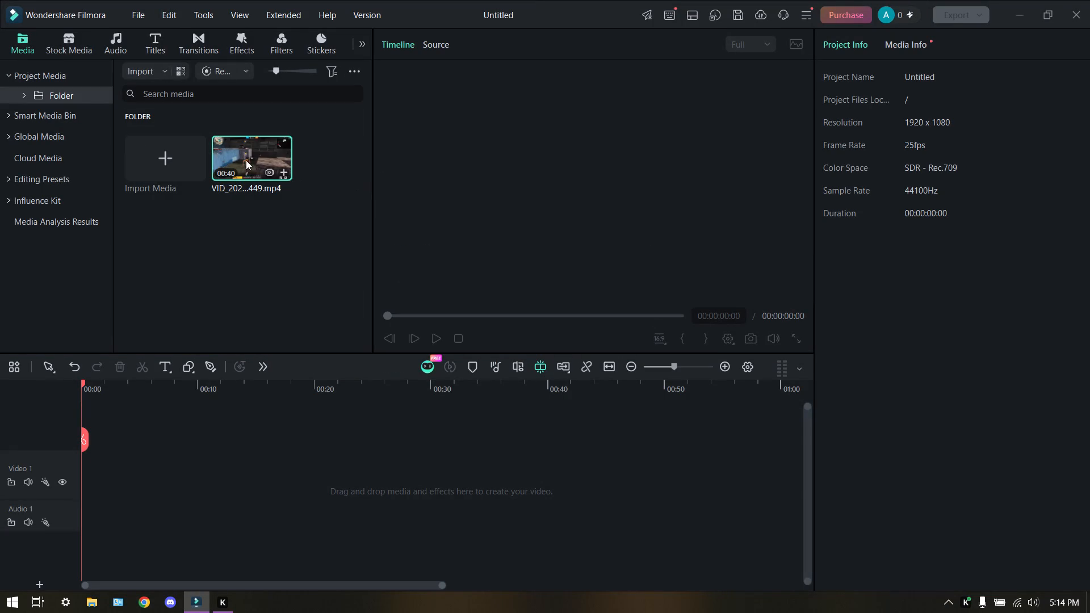
Place the imported video near the start of the Video 1 track, keeping the 1920x1080 25fps project settings.
{"action": "left_click", "coordinate": [242, 159]}
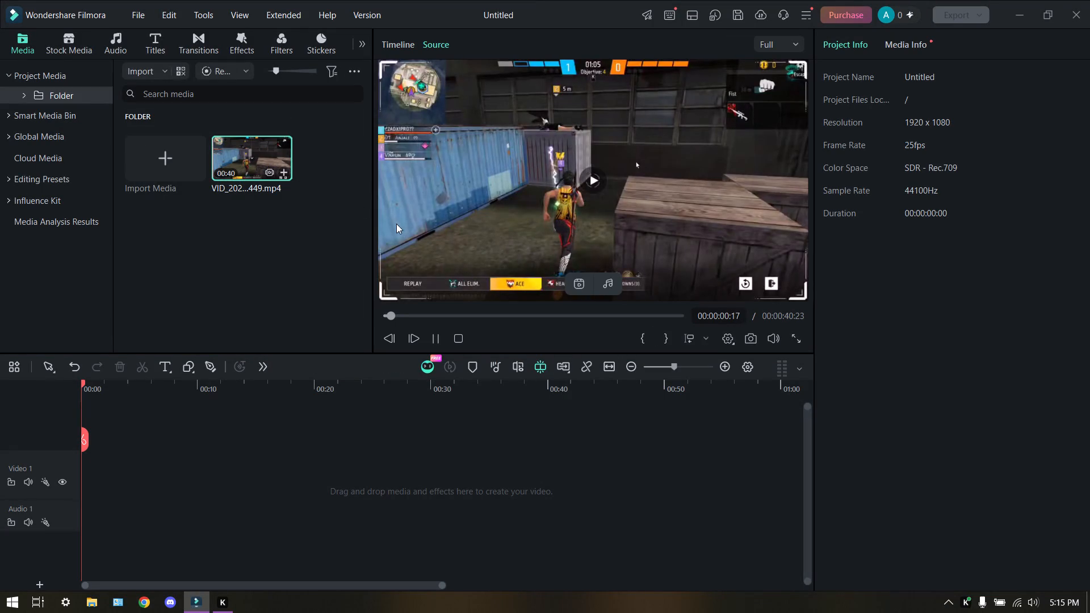
{"action": "left_click_drag", "start_coordinate": [261, 172], "coordinate": [286, 220]}
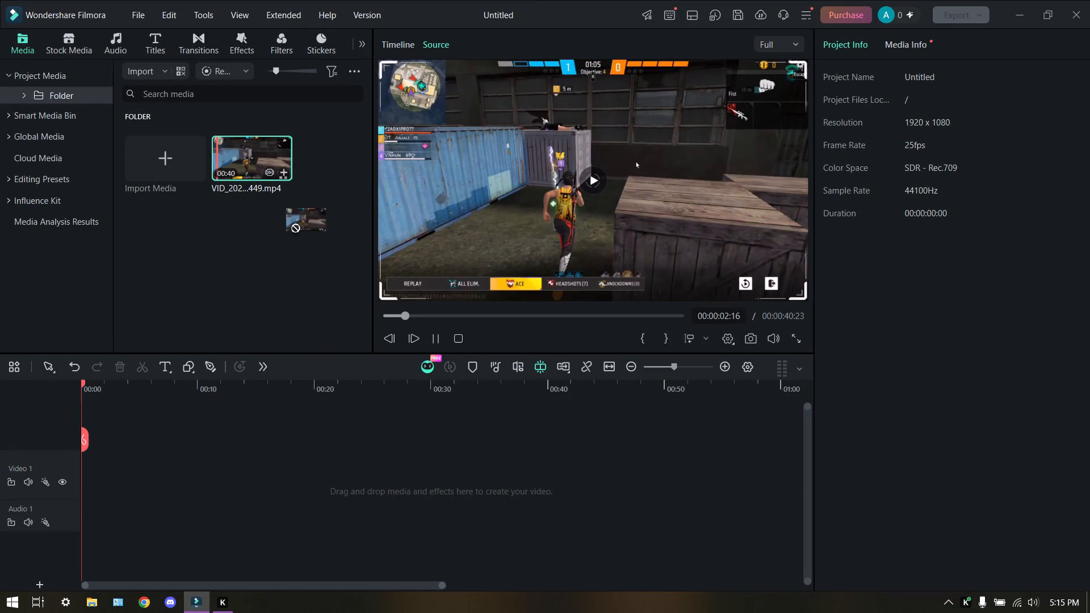
{"action": "left_click_drag", "start_coordinate": [286, 220], "coordinate": [108, 458]}
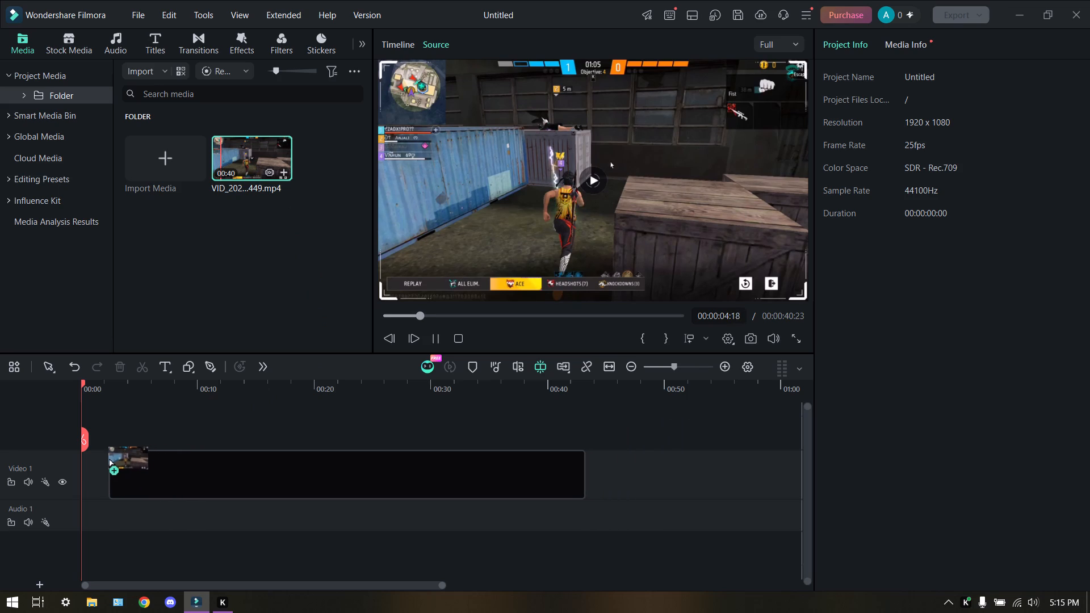
{"action": "left_click_drag", "start_coordinate": [108, 458], "coordinate": [87, 467]}
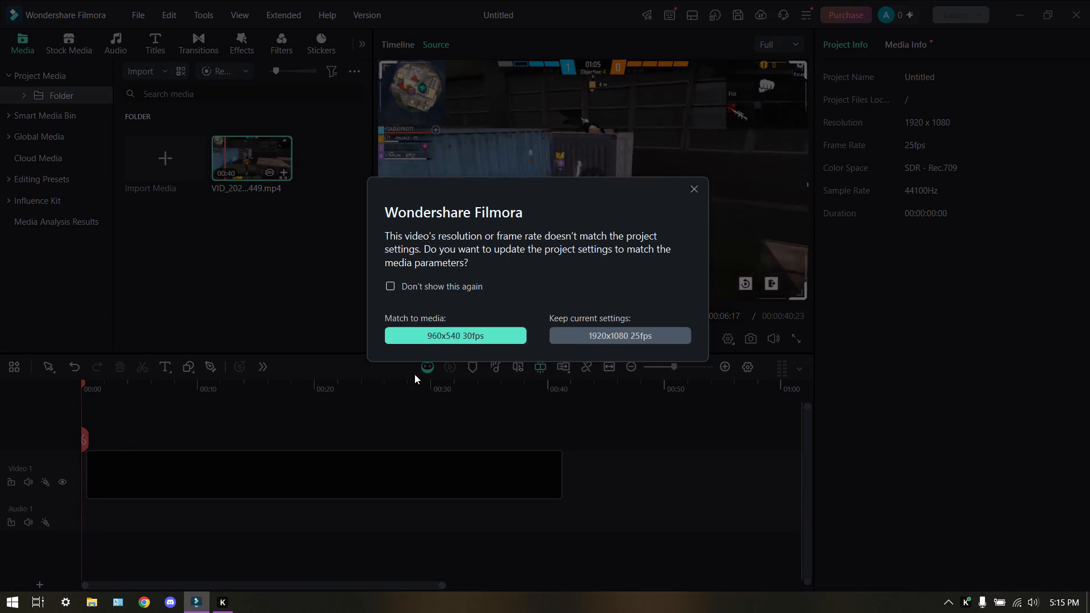
{"action": "left_click", "coordinate": [594, 339]}
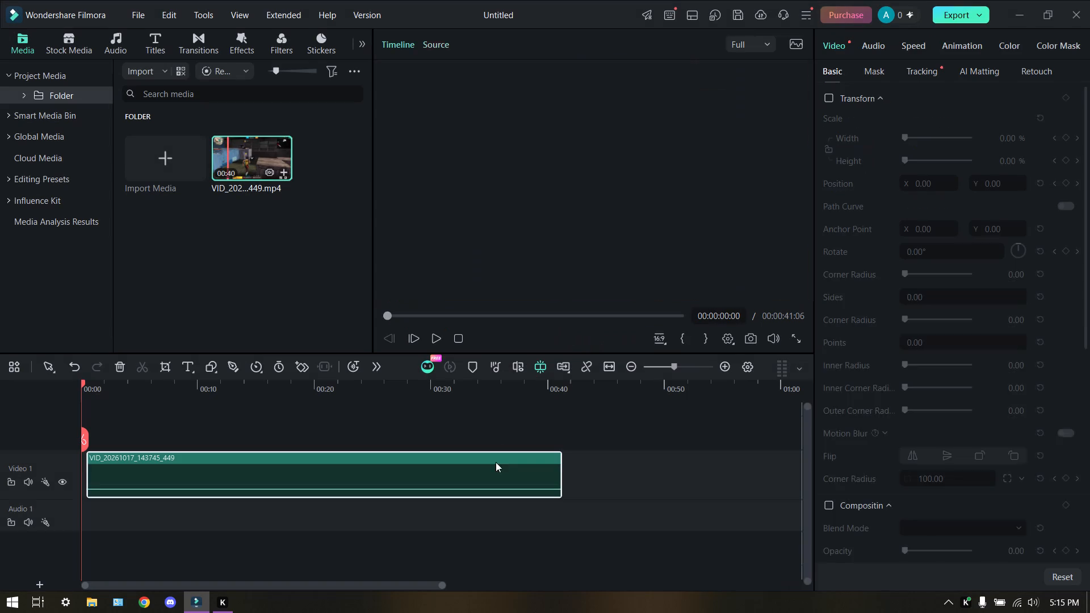
Play the timeline and enlarge the preview area by making the timeline area slightly shorter.
{"action": "left_click", "coordinate": [435, 343]}
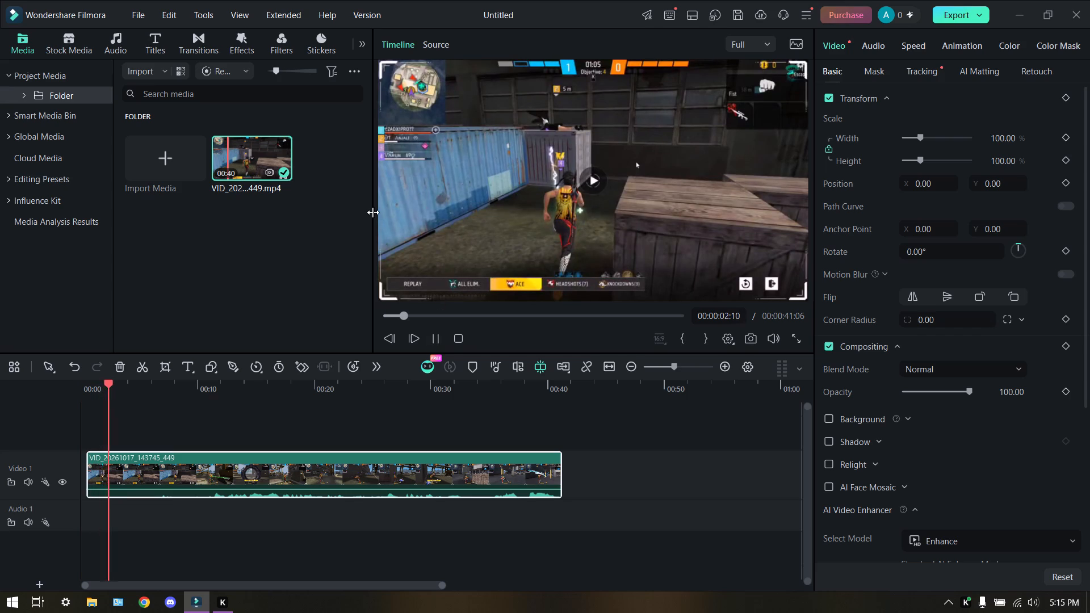
{"action": "left_click_drag", "start_coordinate": [373, 212], "coordinate": [263, 222]}
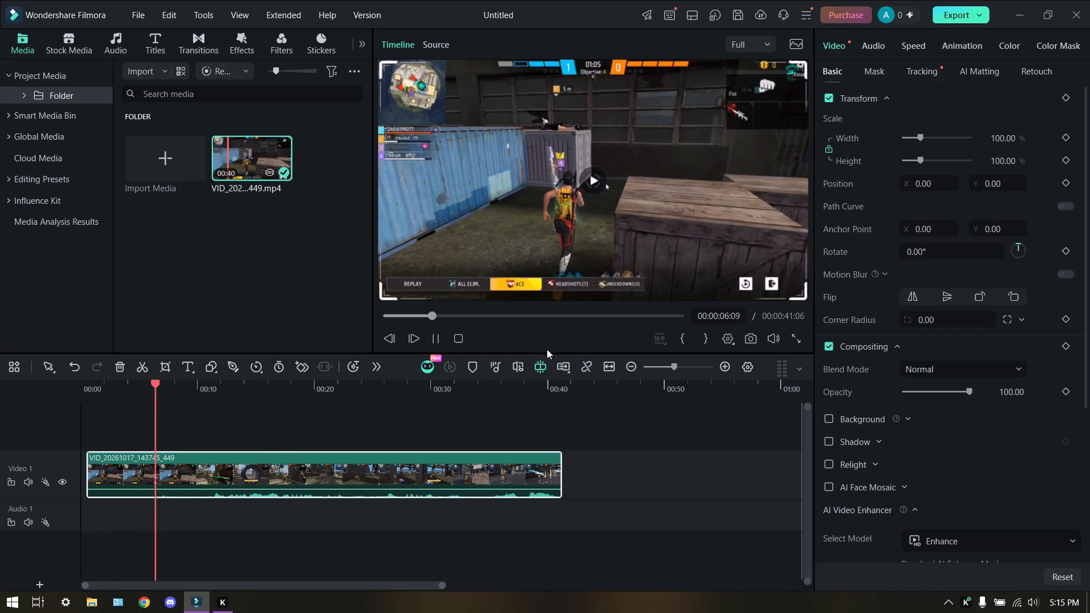
{"action": "left_click_drag", "start_coordinate": [549, 353], "coordinate": [530, 401]}
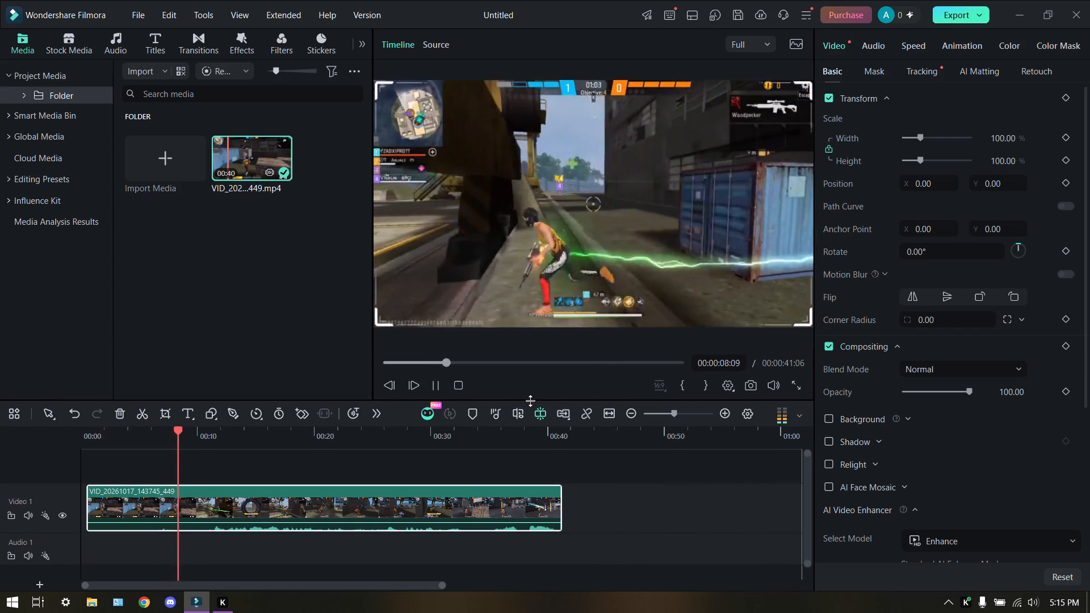
{"action": "left_click_drag", "start_coordinate": [530, 401], "coordinate": [530, 394]}
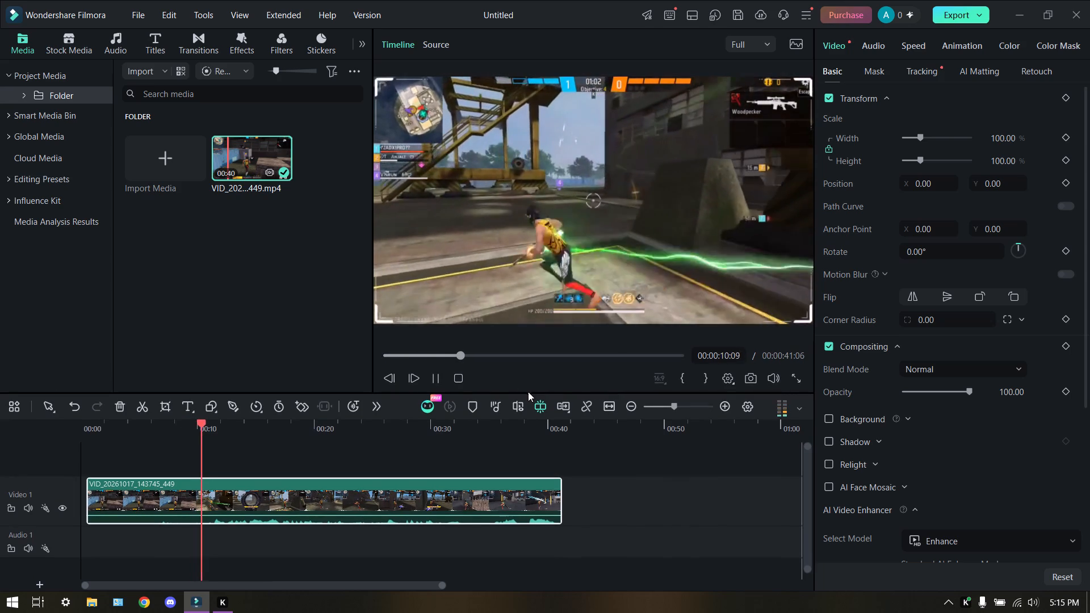
Adjust the preview playback volume while the video plays.
{"action": "left_click_drag", "start_coordinate": [773, 337], "coordinate": [774, 297]}
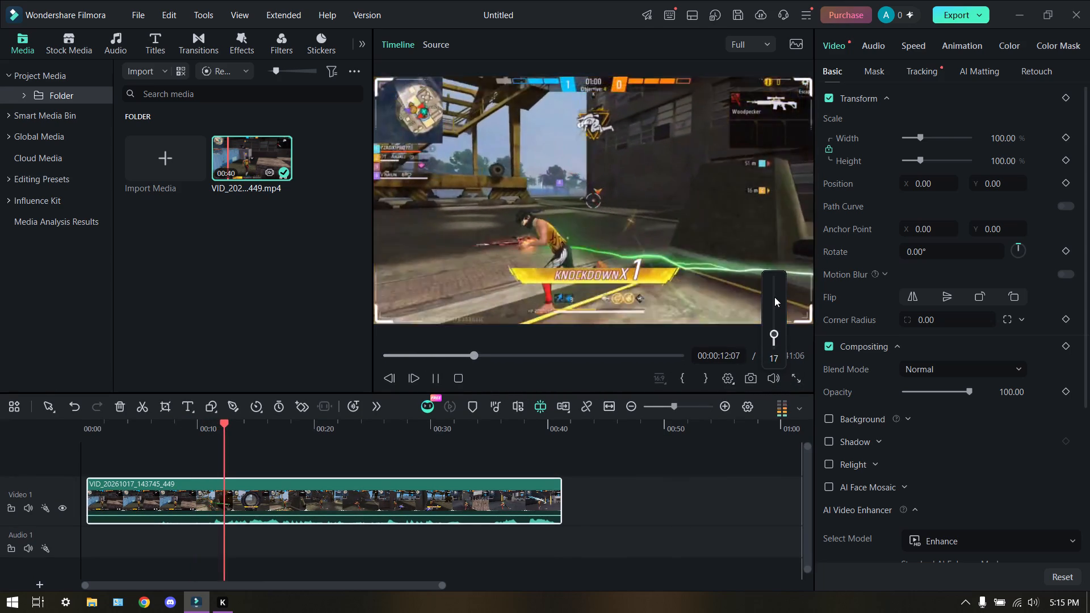
{"action": "left_click_drag", "start_coordinate": [774, 297], "coordinate": [771, 318]}
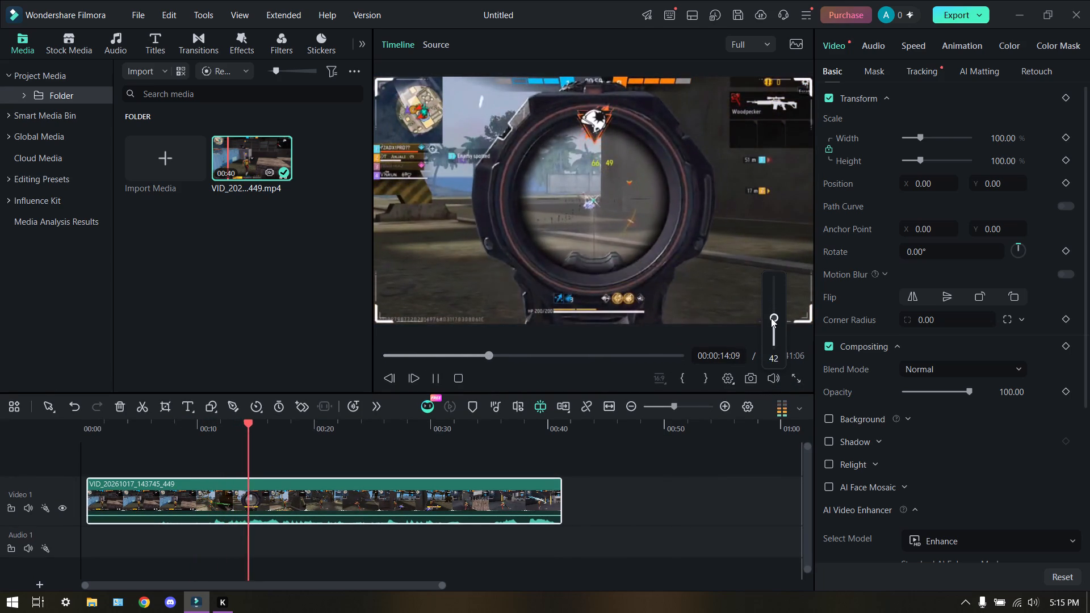
{"action": "left_click_drag", "start_coordinate": [771, 318], "coordinate": [771, 324]}
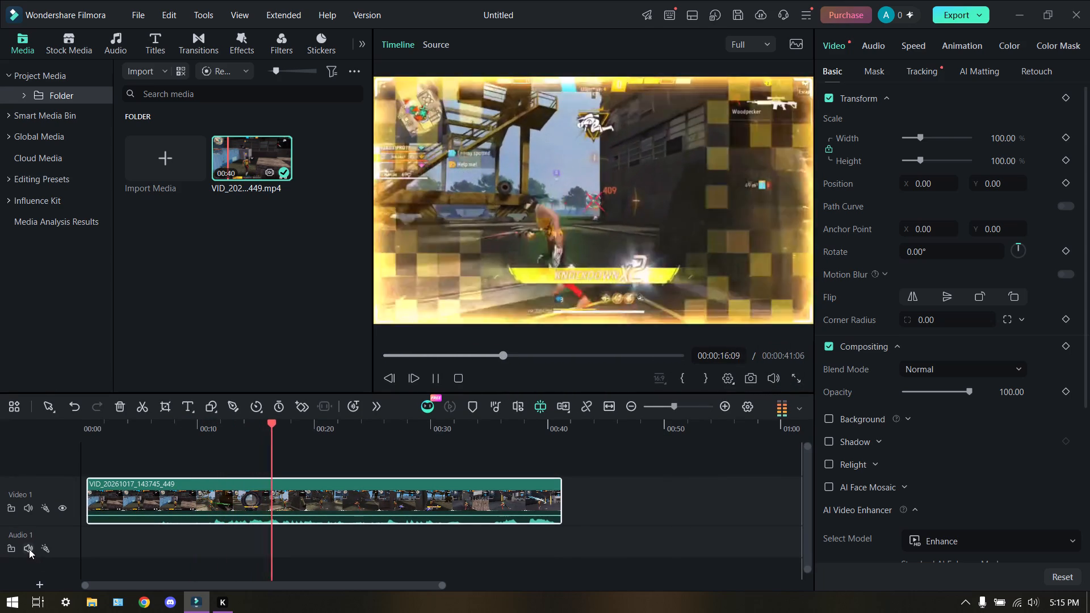
Import MONTAGEM GUERREIRO - Slowed.mp3 from Downloads into the audio library's My music collection.
{"action": "left_click", "coordinate": [114, 547]}
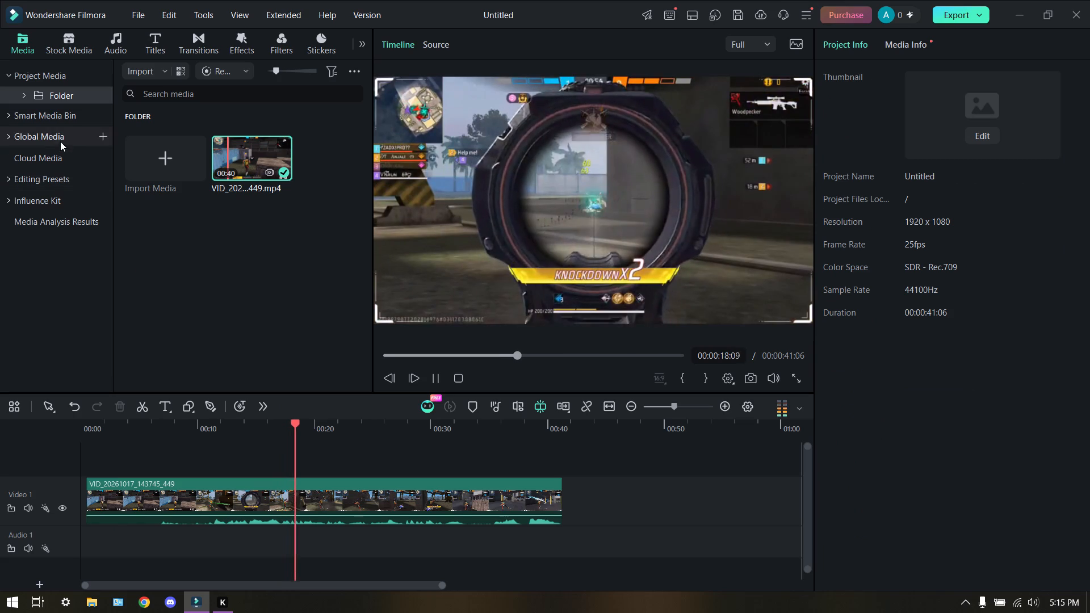
{"action": "left_click", "coordinate": [100, 57]}
{"action": "left_click", "coordinate": [106, 49]}
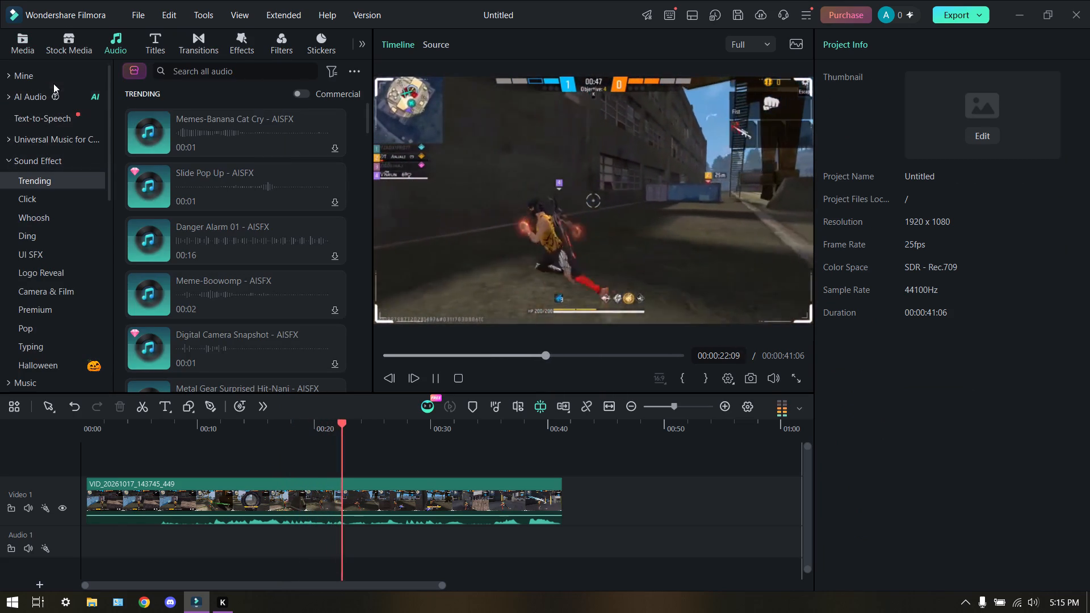
{"action": "left_click", "coordinate": [49, 77]}
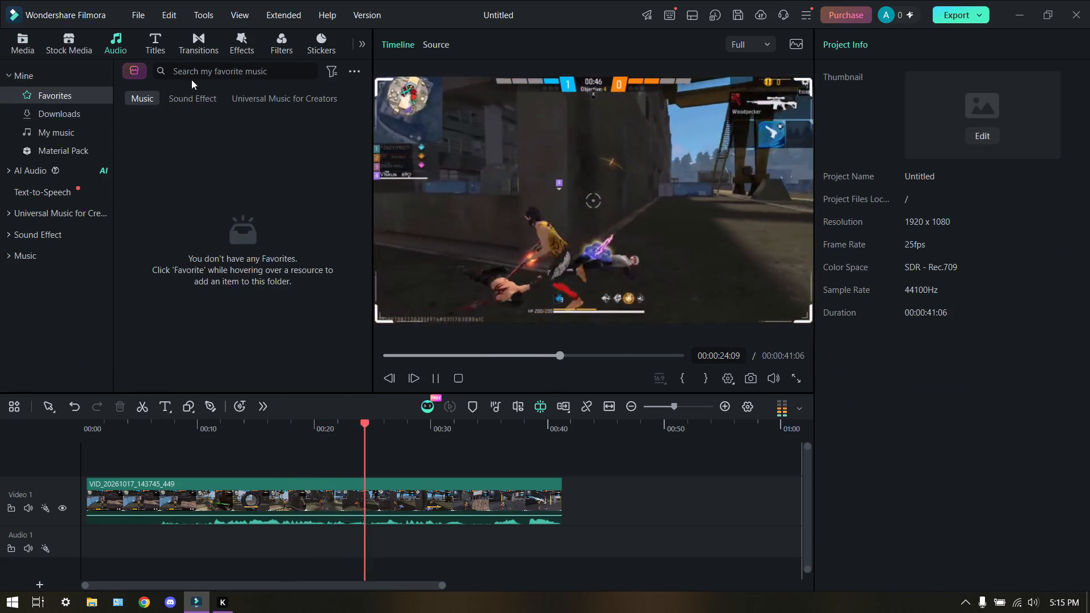
{"action": "left_click", "coordinate": [350, 74]}
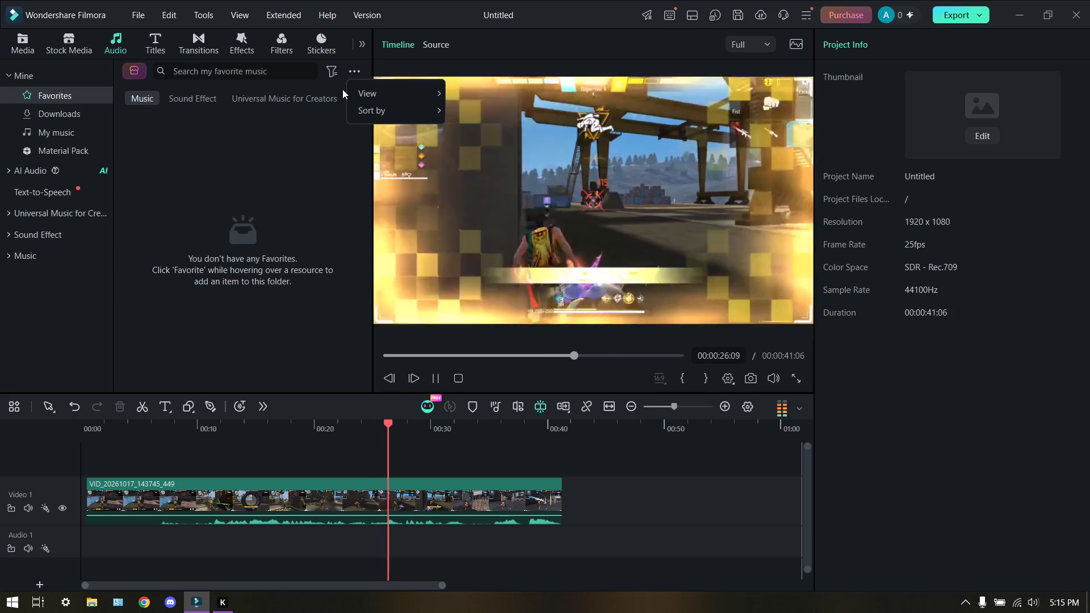
{"action": "left_click", "coordinate": [278, 156]}
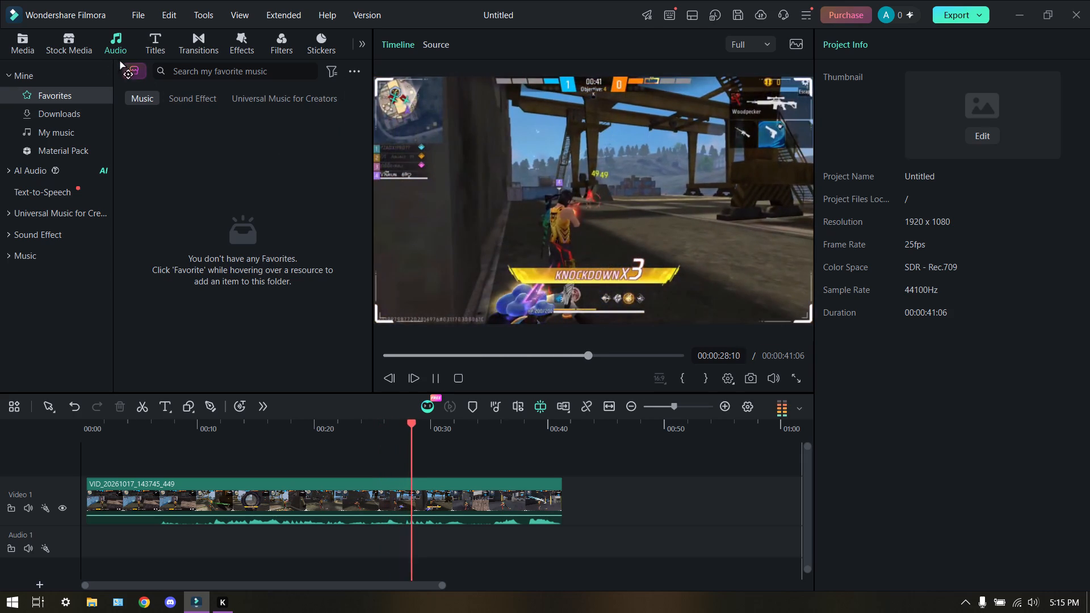
{"action": "left_click", "coordinate": [33, 45]}
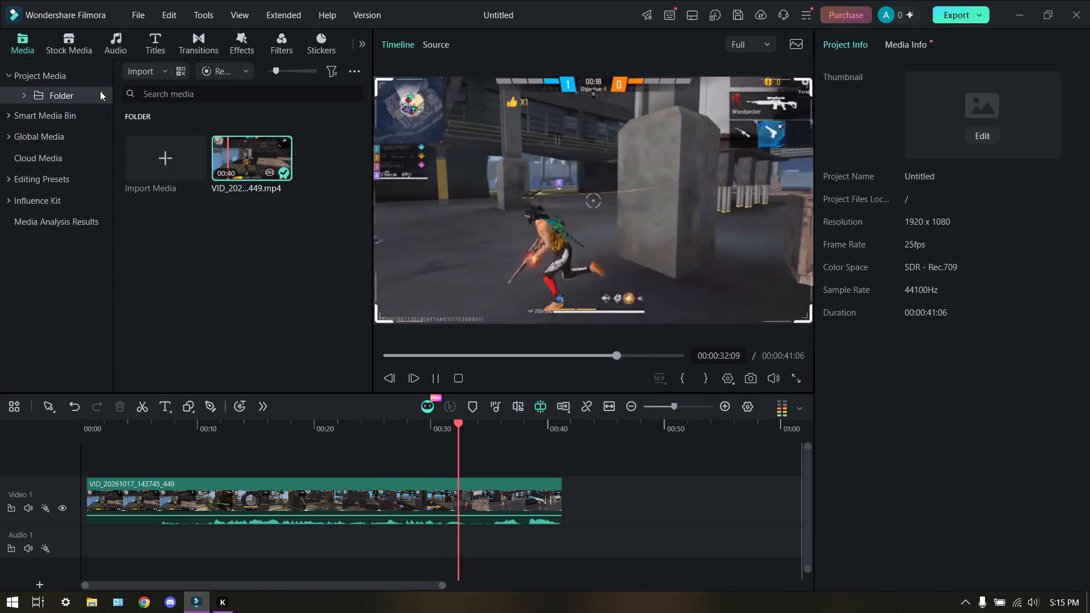
{"action": "left_click", "coordinate": [123, 41]}
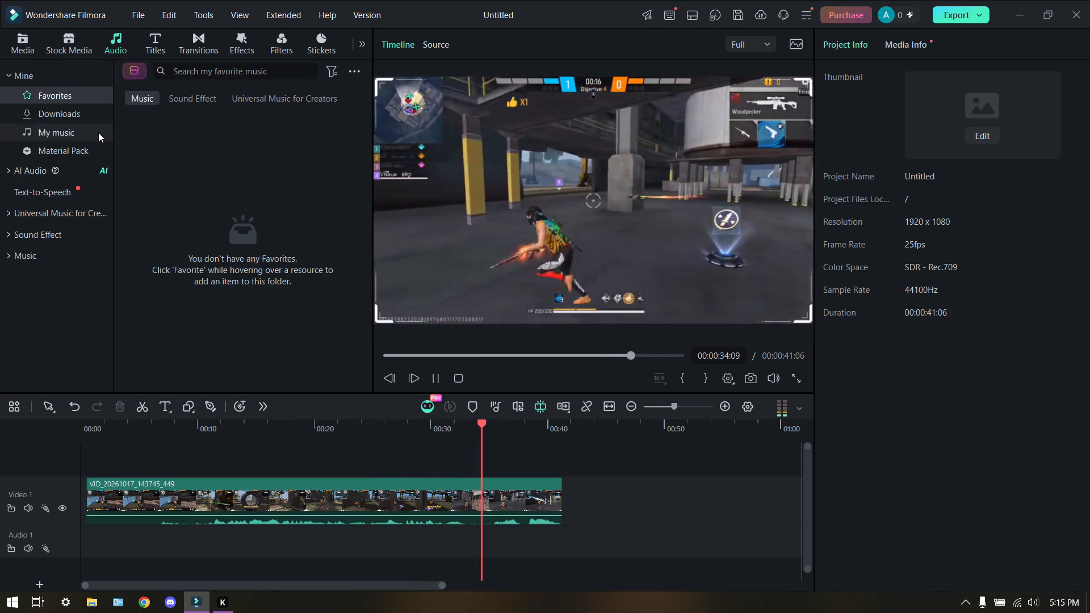
{"action": "left_click", "coordinate": [115, 549]}
{"action": "scroll", "coordinate": [118, 538], "scroll_direction": "down", "scroll_amount": 2}
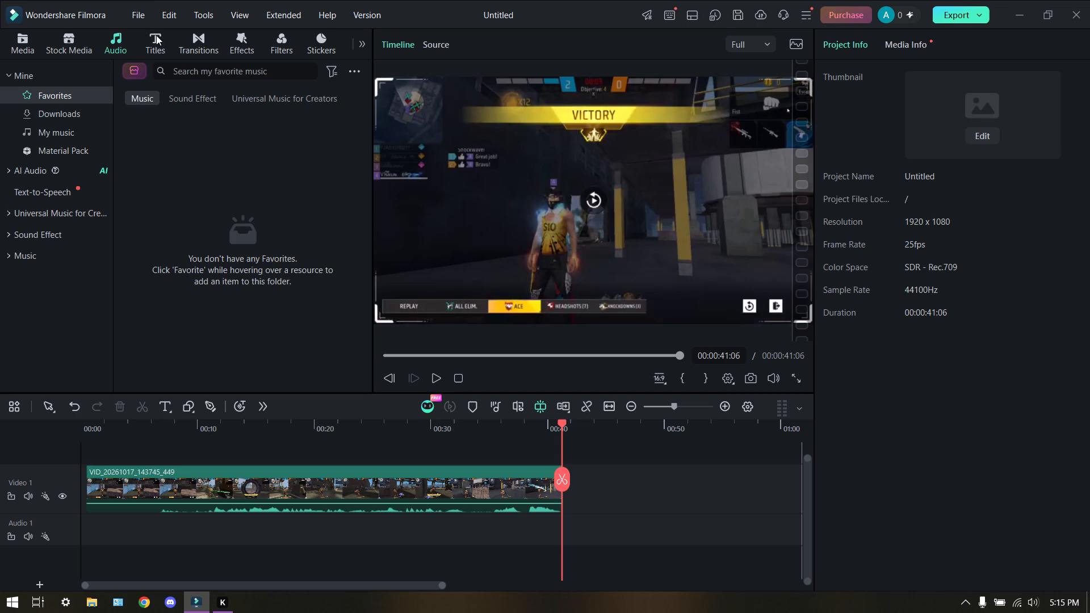
{"action": "left_click", "coordinate": [40, 137]}
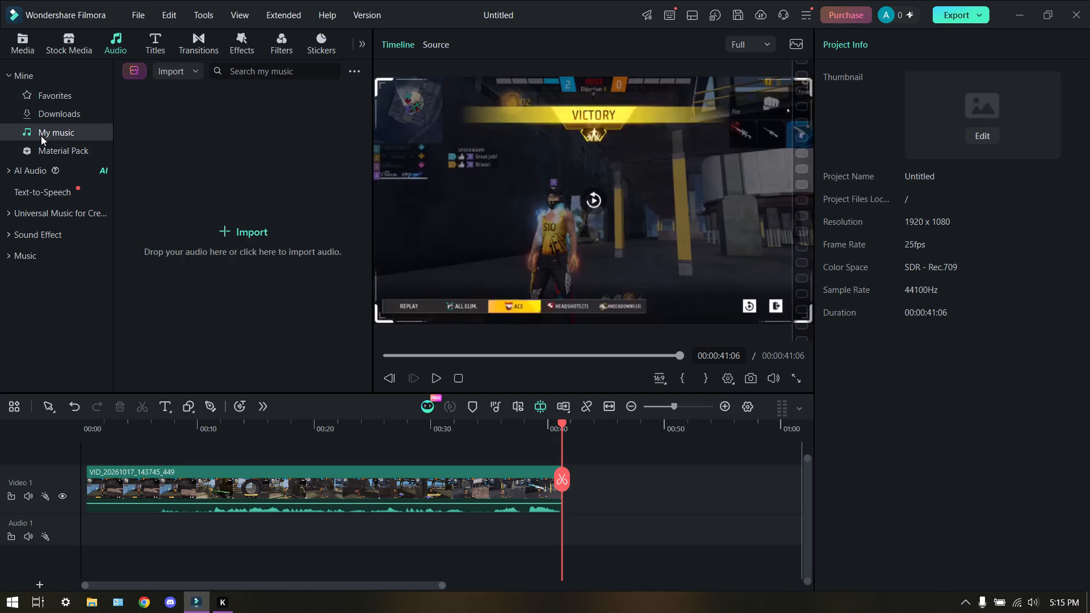
{"action": "left_click", "coordinate": [228, 221]}
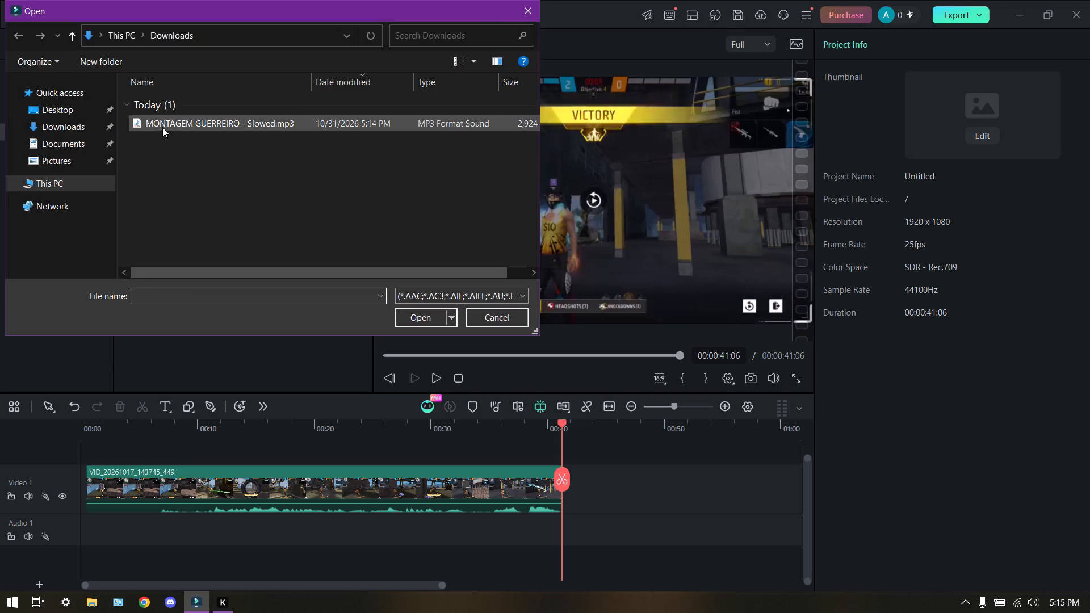
{"action": "double_click", "coordinate": [162, 127]}
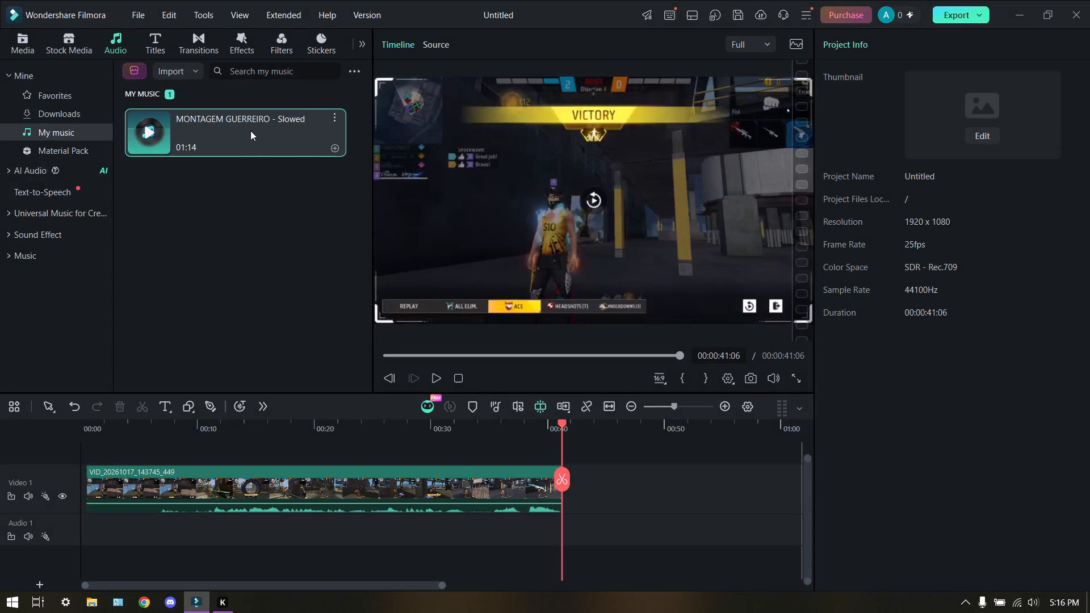
Place the MONTAGEM GUERREIRO - Slowed song on the Audio 1 track, aligned with the start of the video clip.
{"action": "left_click_drag", "start_coordinate": [250, 131], "coordinate": [93, 534]}
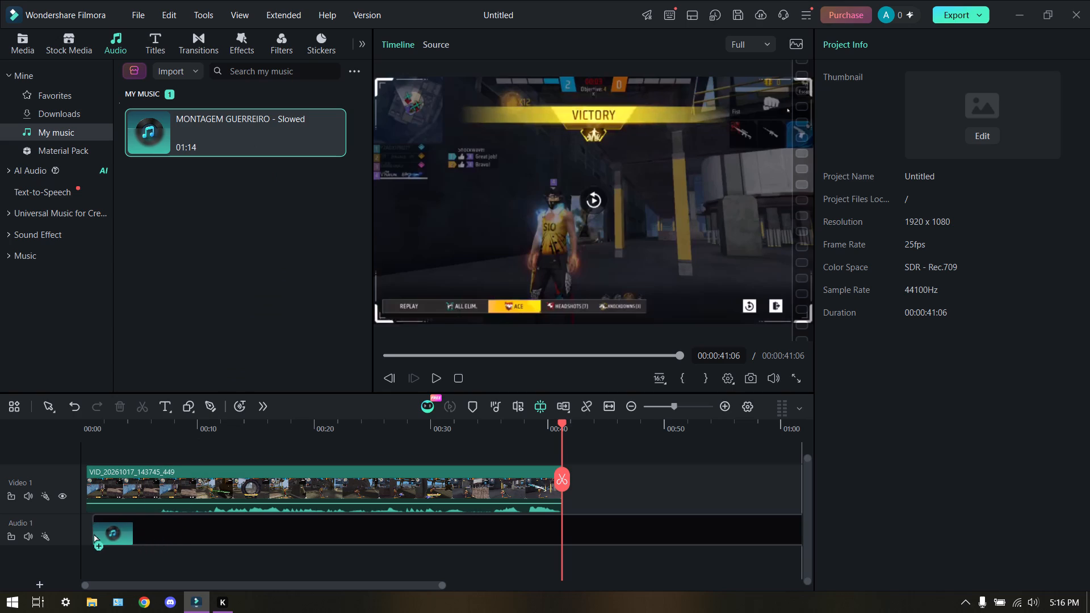
{"action": "left_click_drag", "start_coordinate": [93, 534], "coordinate": [86, 534]}
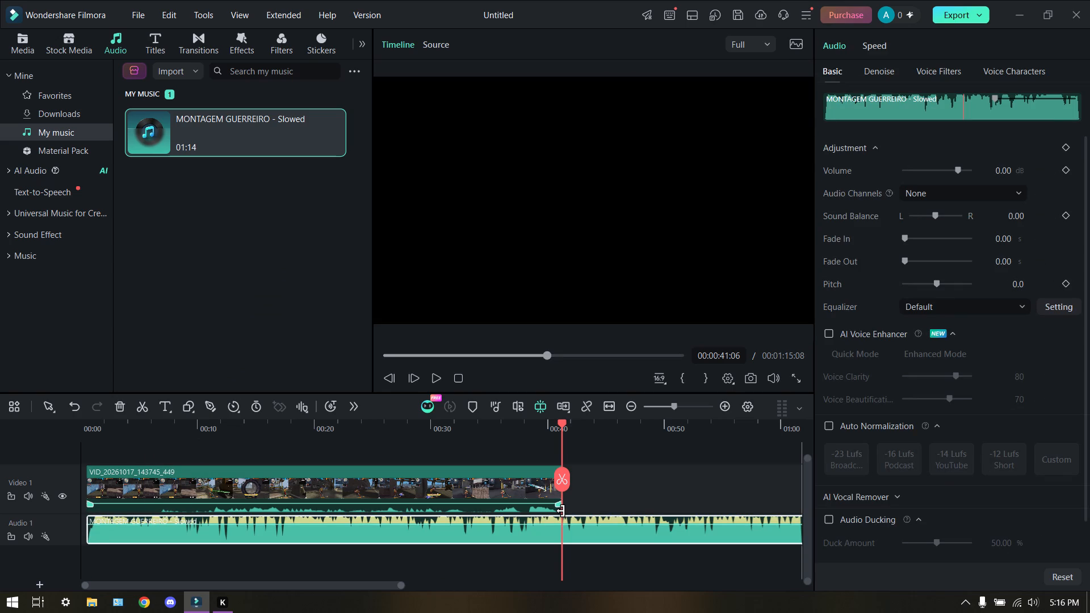
Split the song just past the video's end at 00:00:42:06 and delete the remaining part after the cut.
{"action": "left_click_drag", "start_coordinate": [560, 511], "coordinate": [575, 525]}
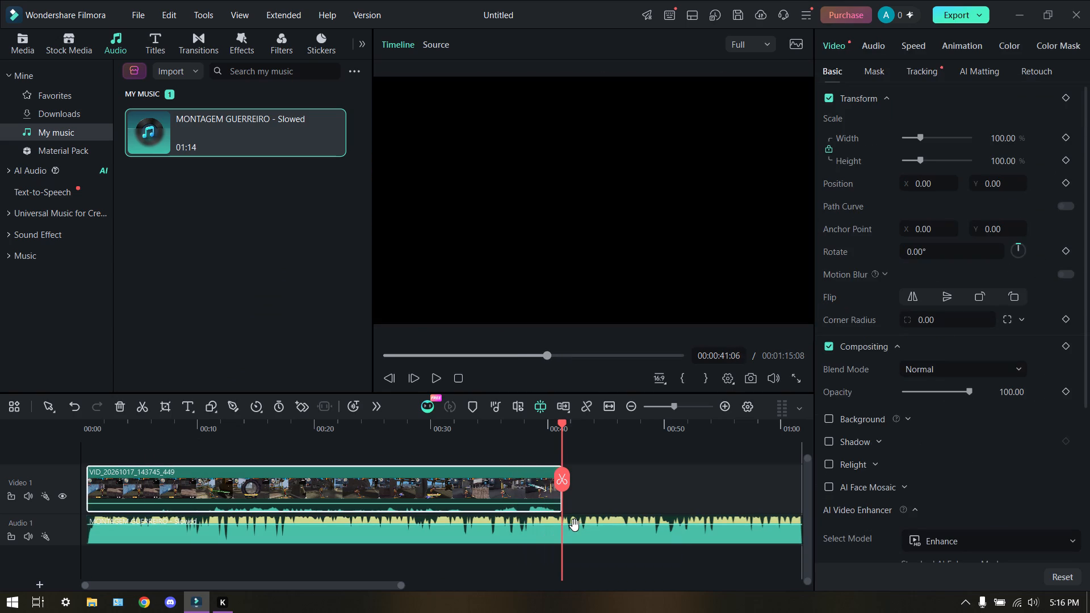
{"action": "scroll", "coordinate": [269, 576], "scroll_direction": "up", "scroll_amount": 2}
{"action": "scroll", "coordinate": [269, 572], "scroll_direction": "down", "scroll_amount": 1}
{"action": "left_click", "coordinate": [430, 376]}
{"action": "left_click", "coordinate": [430, 376]}
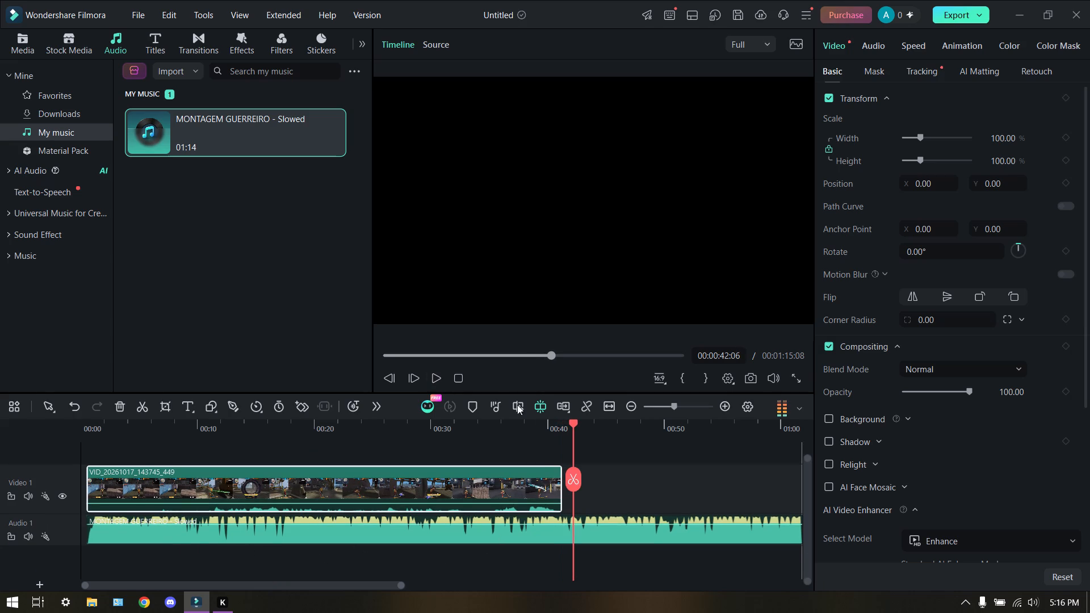
{"action": "left_click", "coordinate": [572, 527]}
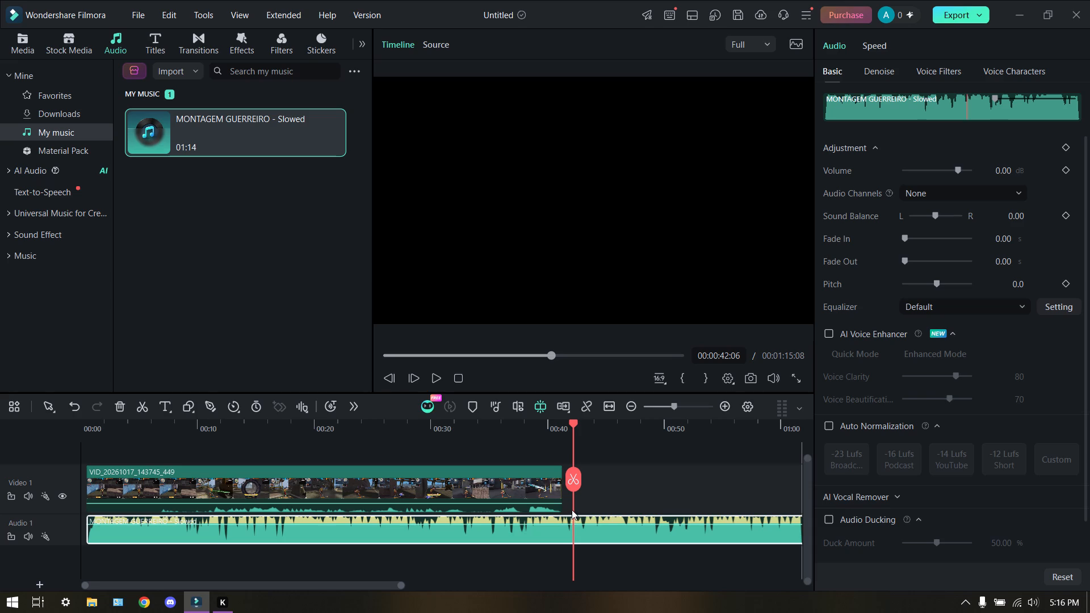
{"action": "left_click", "coordinate": [571, 436]}
{"action": "left_click", "coordinate": [573, 484]}
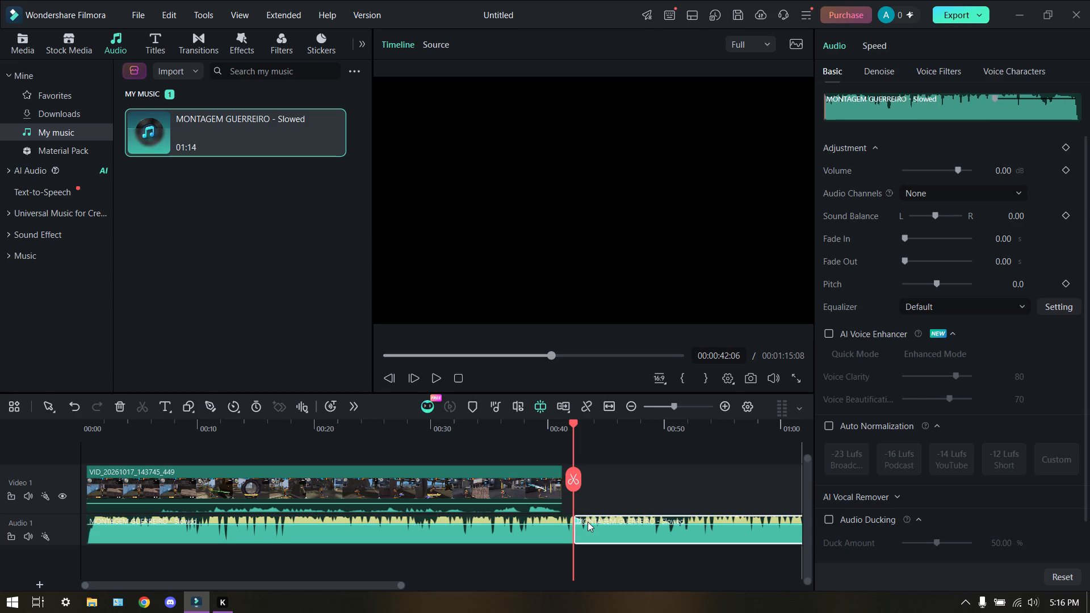
{"action": "left_click", "coordinate": [588, 522]}
{"action": "right_click", "coordinate": [588, 522]}
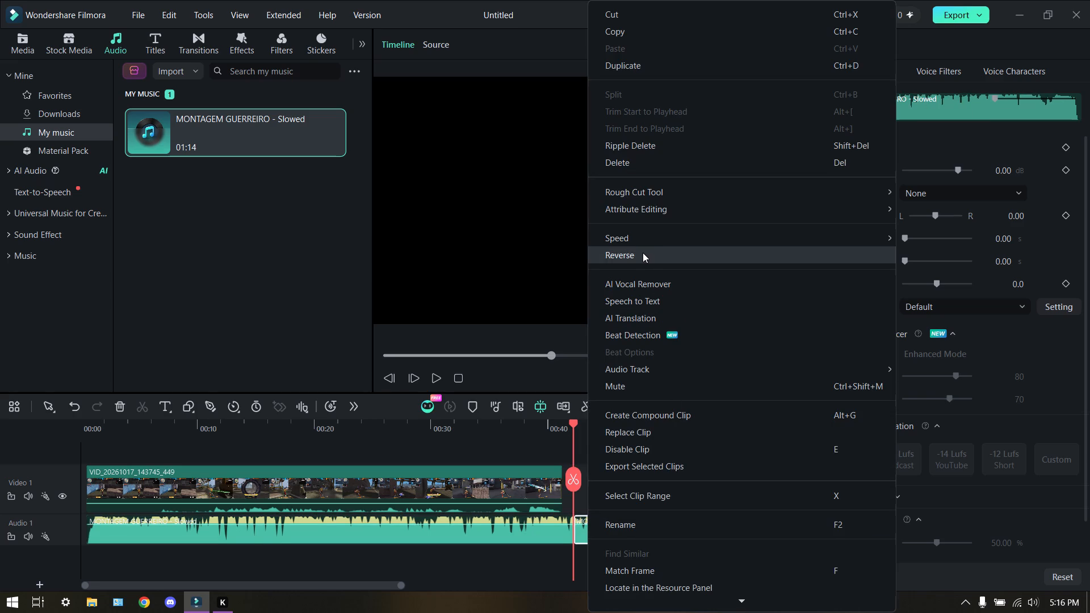
{"action": "left_click", "coordinate": [640, 163]}
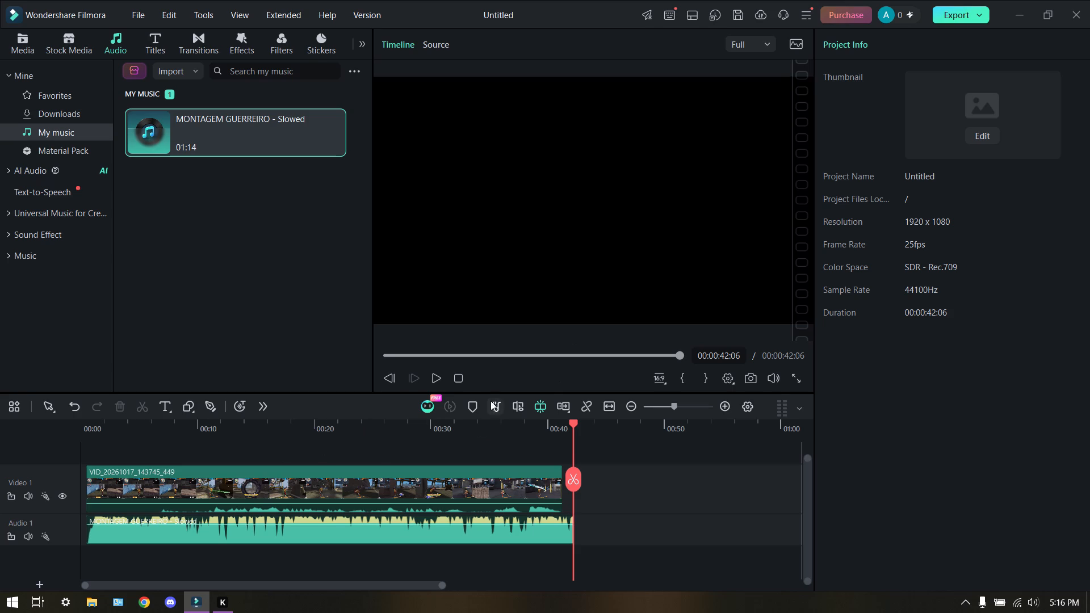
Preview the opening gameplay, split the video clip at 00:00:07:03 and delete the part before the cut.
{"action": "left_click", "coordinate": [441, 383]}
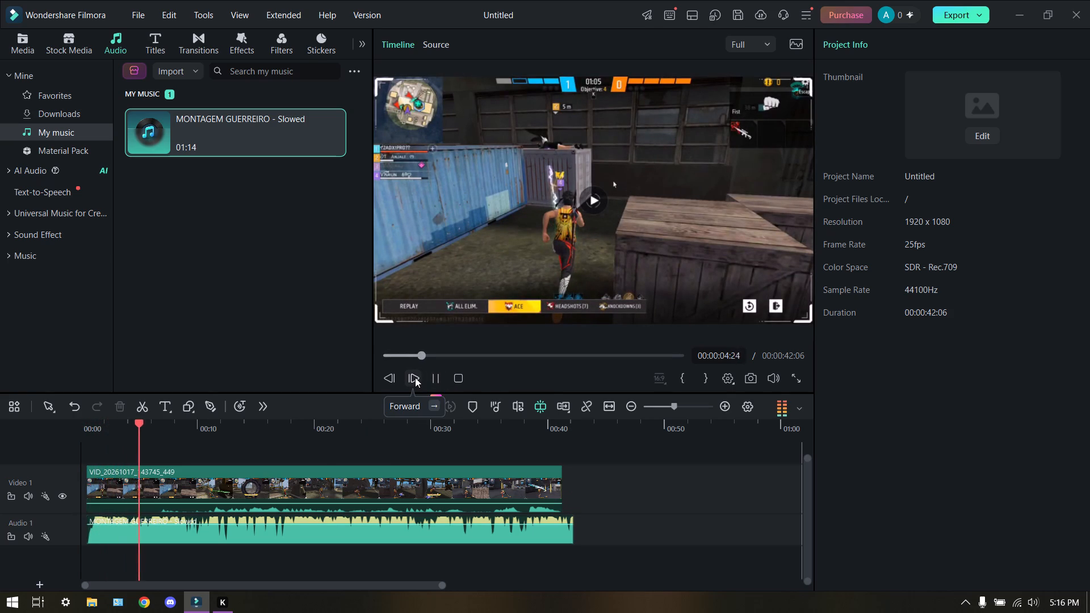
{"action": "left_click", "coordinate": [415, 377]}
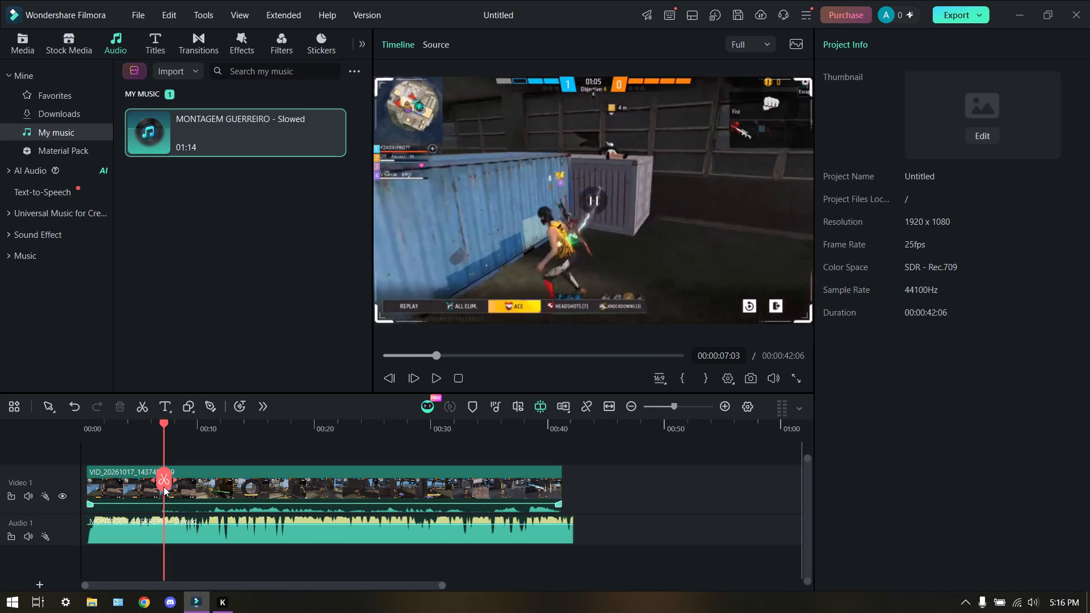
{"action": "left_click", "coordinate": [173, 485]}
{"action": "left_click", "coordinate": [163, 483]}
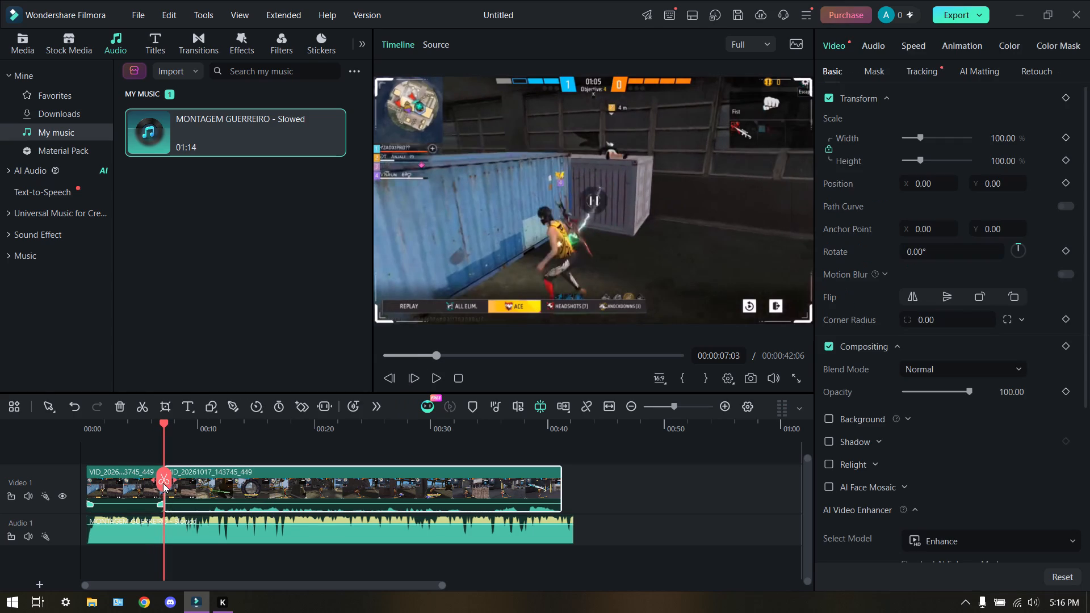
{"action": "left_click", "coordinate": [128, 489]}
{"action": "right_click", "coordinate": [129, 489]}
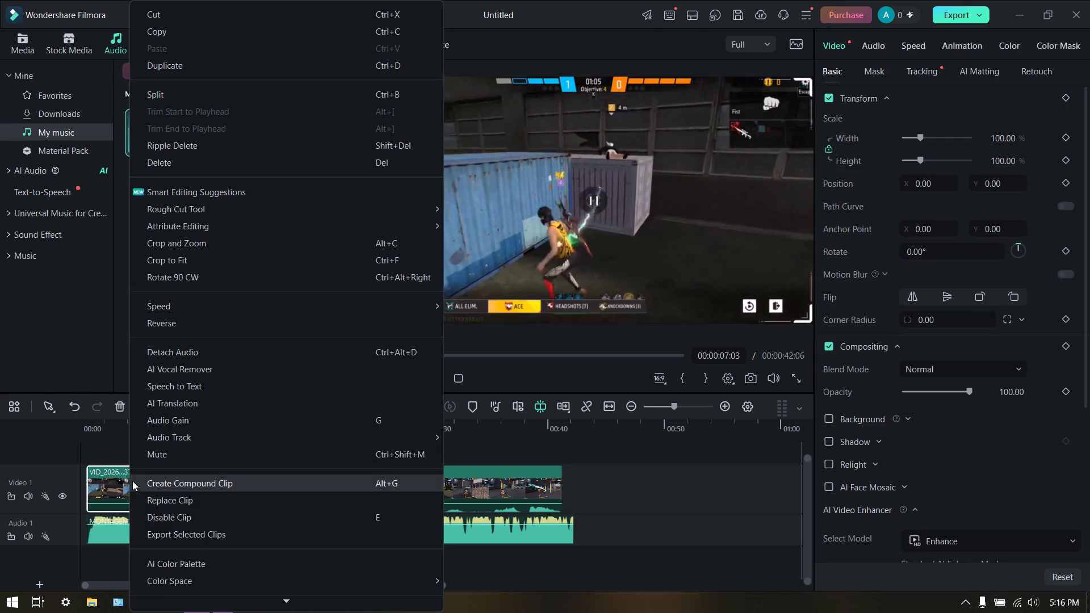
{"action": "left_click", "coordinate": [191, 170]}
Move the remaining video clip and the song on Audio 1 to the very start of the timeline.
{"action": "left_click_drag", "start_coordinate": [262, 480], "coordinate": [204, 496]}
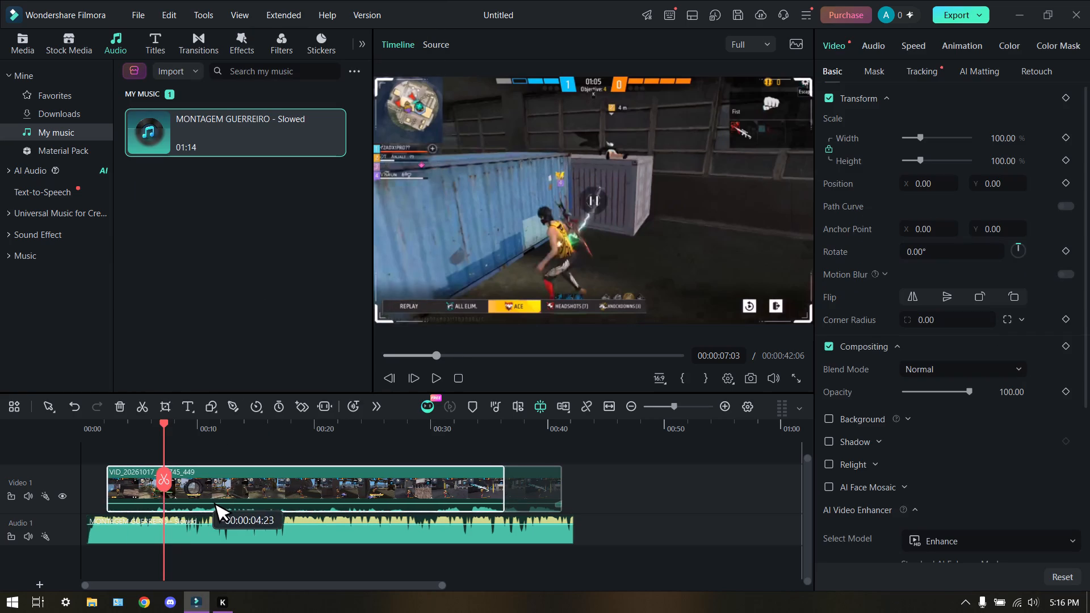
{"action": "left_click_drag", "start_coordinate": [204, 496], "coordinate": [177, 495]}
{"action": "left_click_drag", "start_coordinate": [196, 528], "coordinate": [171, 535]}
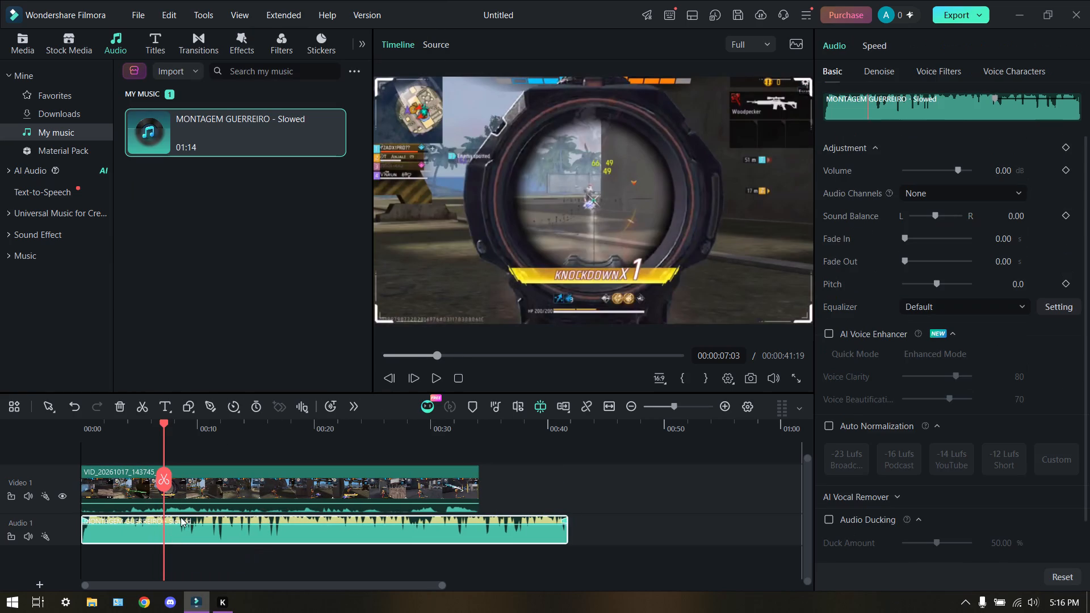
Play the edited sequence from 00:00:00:00 to review the trimmed video with the song.
{"action": "left_click", "coordinate": [252, 435]}
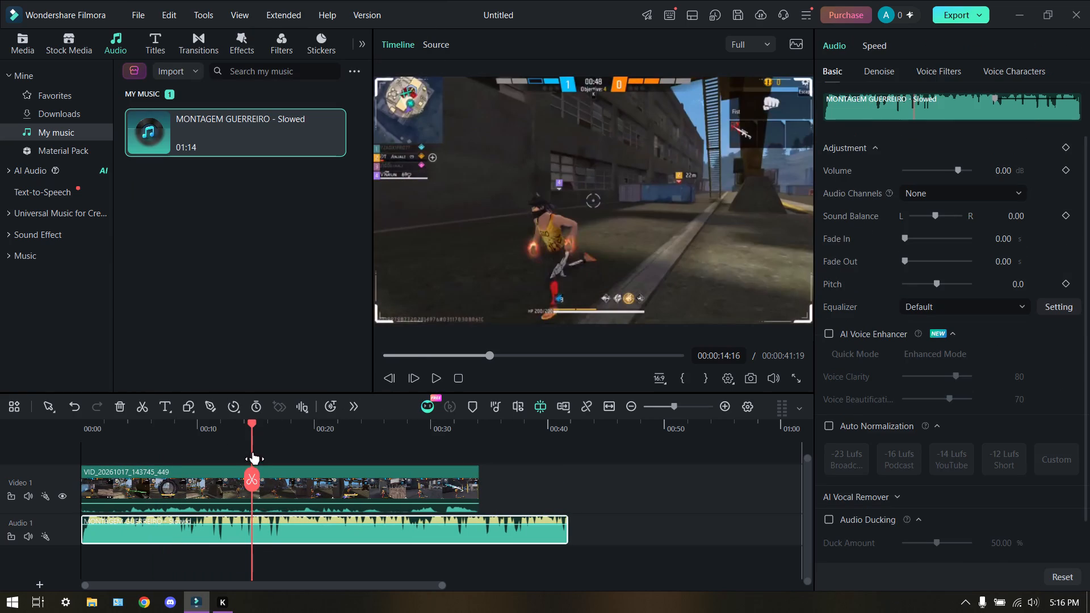
{"action": "left_click_drag", "start_coordinate": [253, 452], "coordinate": [82, 451]}
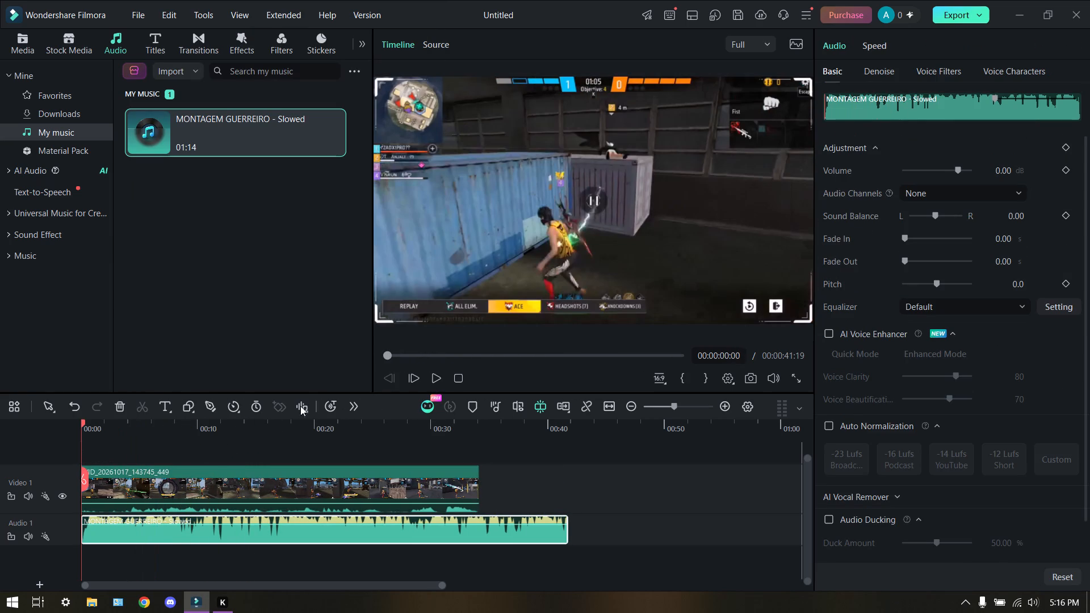
{"action": "left_click", "coordinate": [433, 375]}
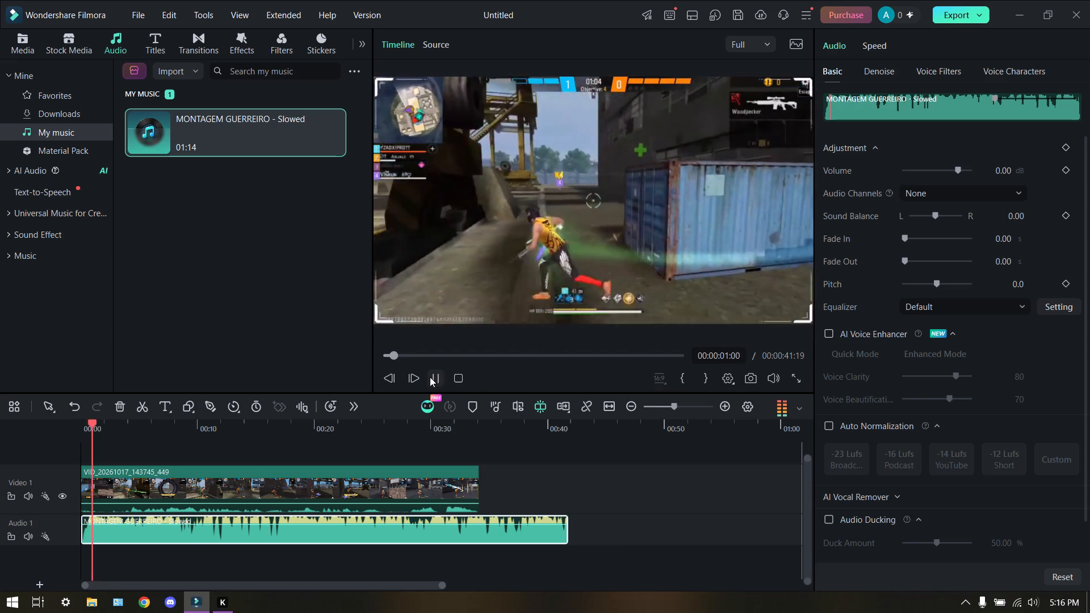
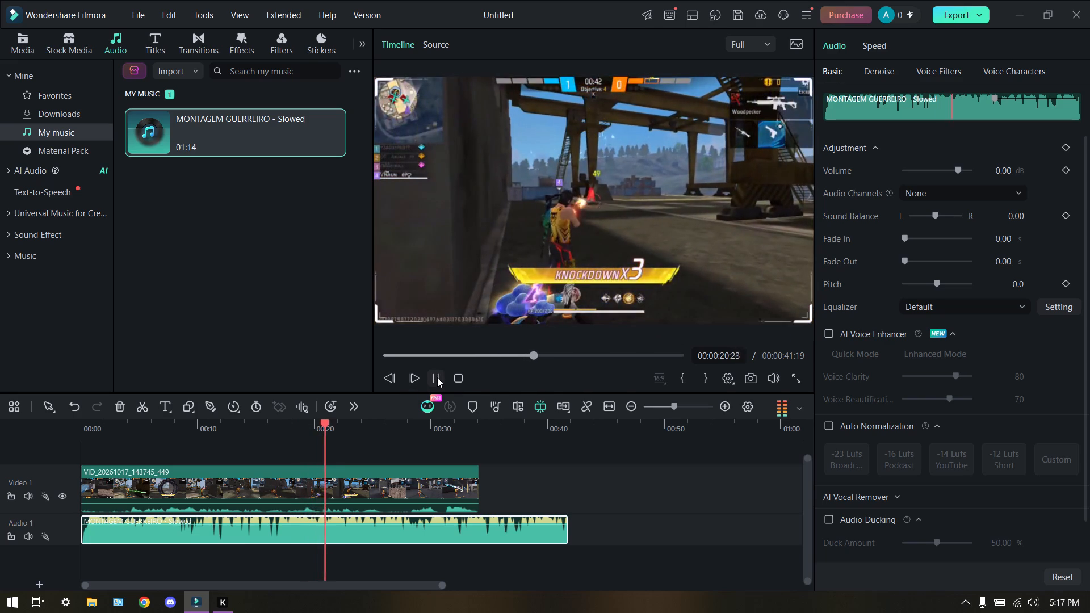
Lower the preview playback volume to 7 while the sequence keeps playing.
{"action": "left_click", "coordinate": [539, 523]}
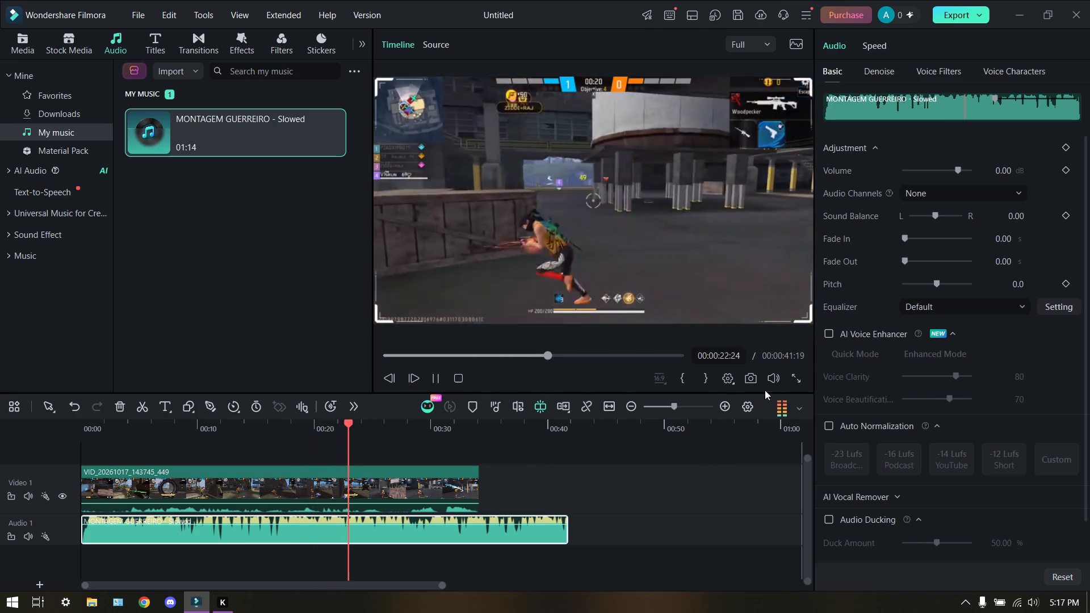
{"action": "left_click", "coordinate": [773, 335]}
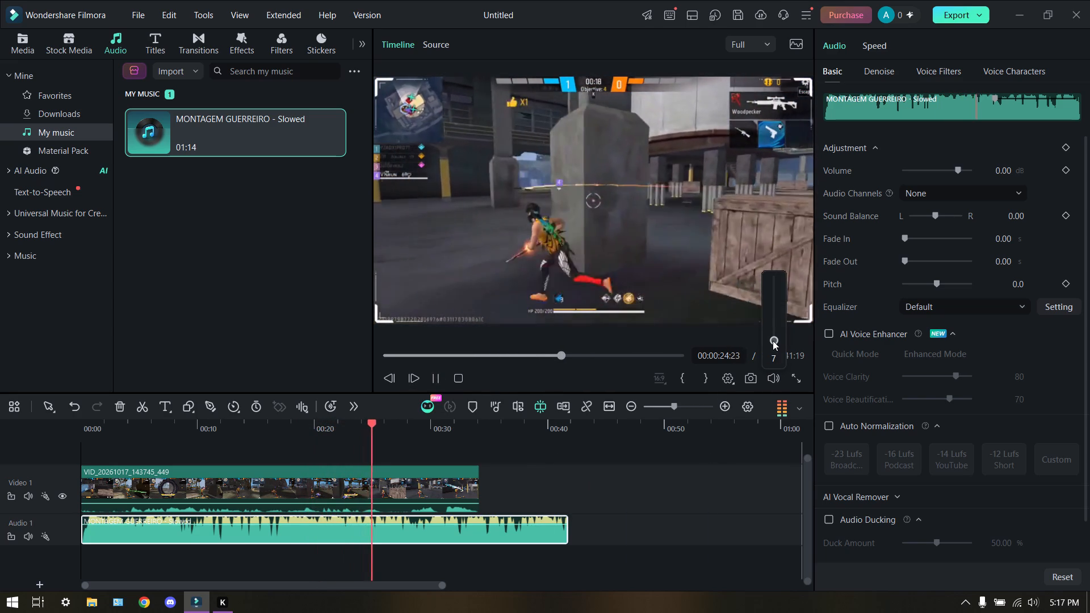
{"action": "left_click", "coordinate": [462, 462]}
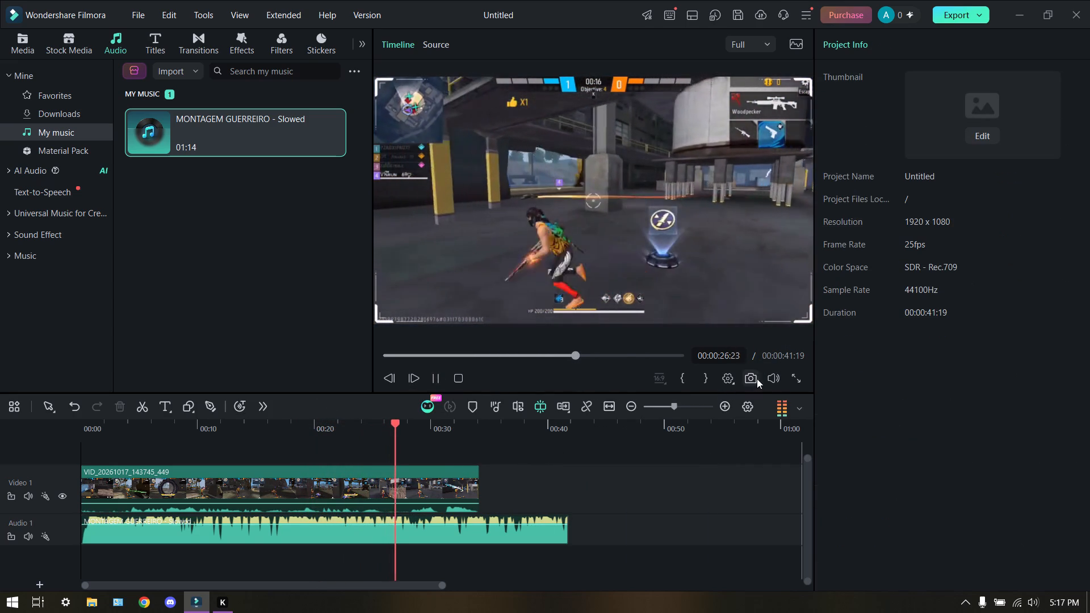
{"action": "left_click", "coordinate": [767, 374]}
{"action": "left_click", "coordinate": [768, 376]}
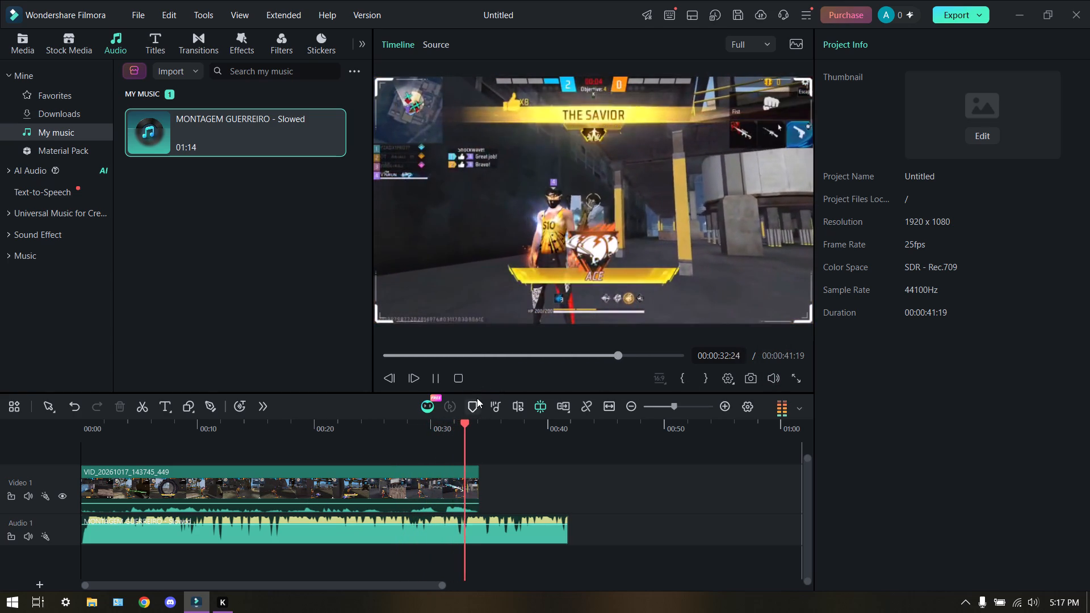
Pause playback at 00:00:34:10, split the song there just past the video's end and delete the part after the cut.
{"action": "left_click", "coordinate": [437, 380]}
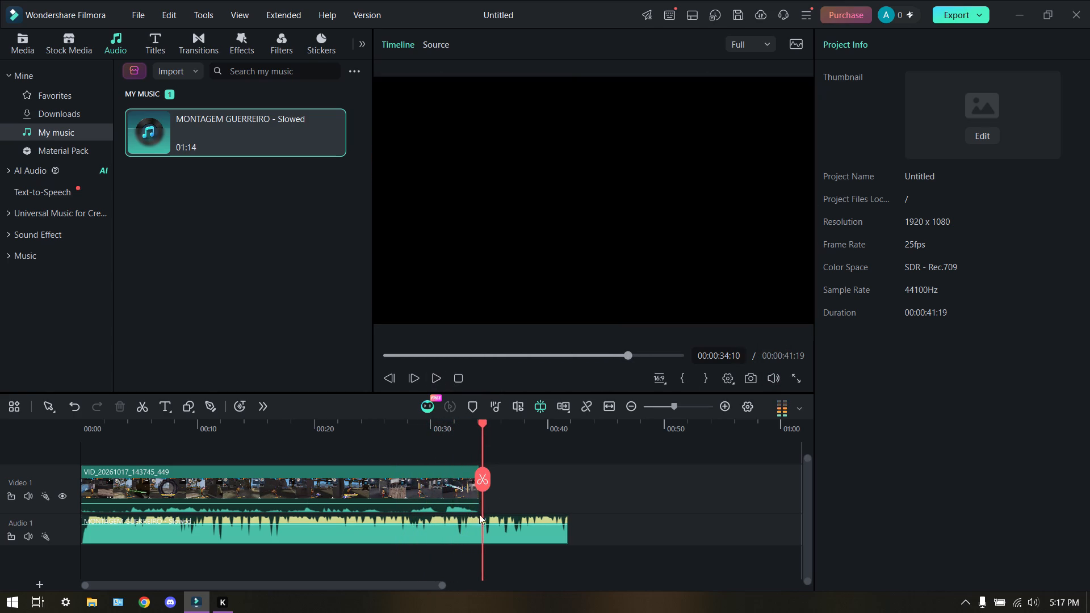
{"action": "left_click", "coordinate": [481, 527]}
{"action": "left_click", "coordinate": [480, 479]}
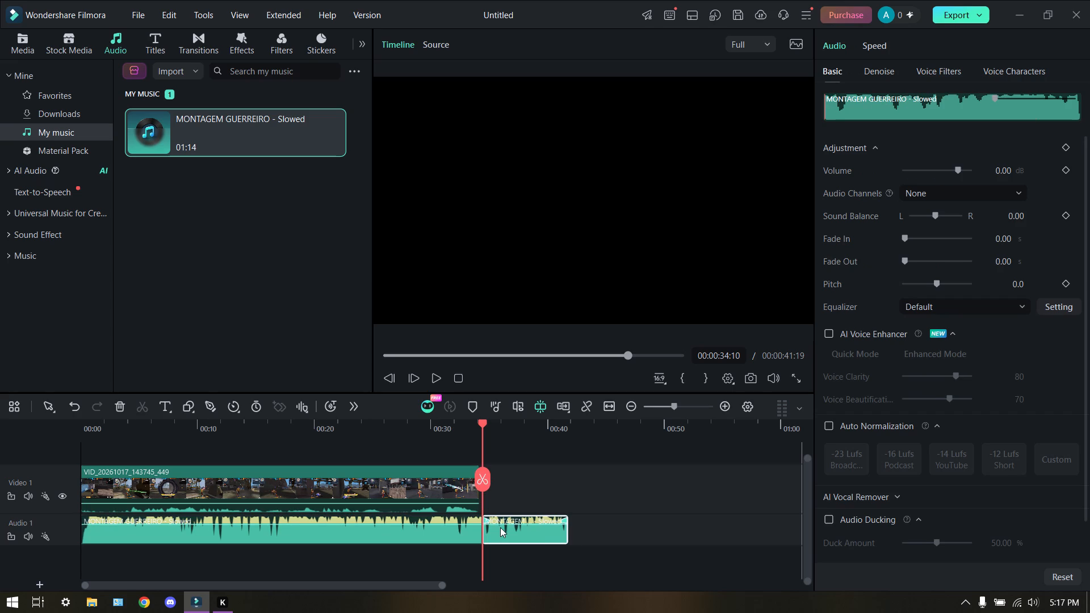
{"action": "left_click", "coordinate": [500, 527]}
{"action": "right_click", "coordinate": [503, 527]}
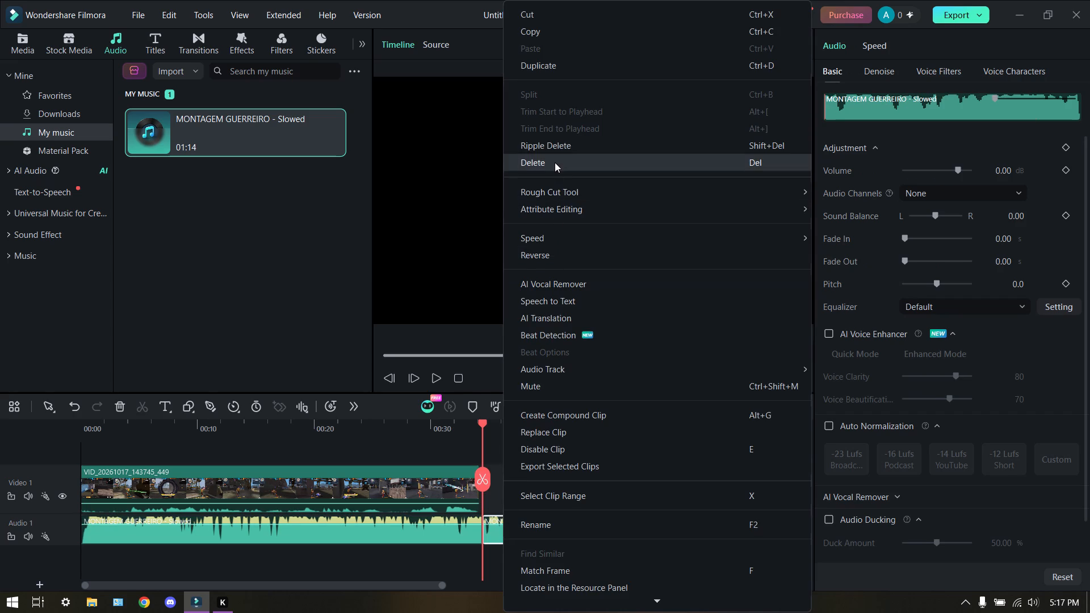
{"action": "left_click", "coordinate": [555, 162]}
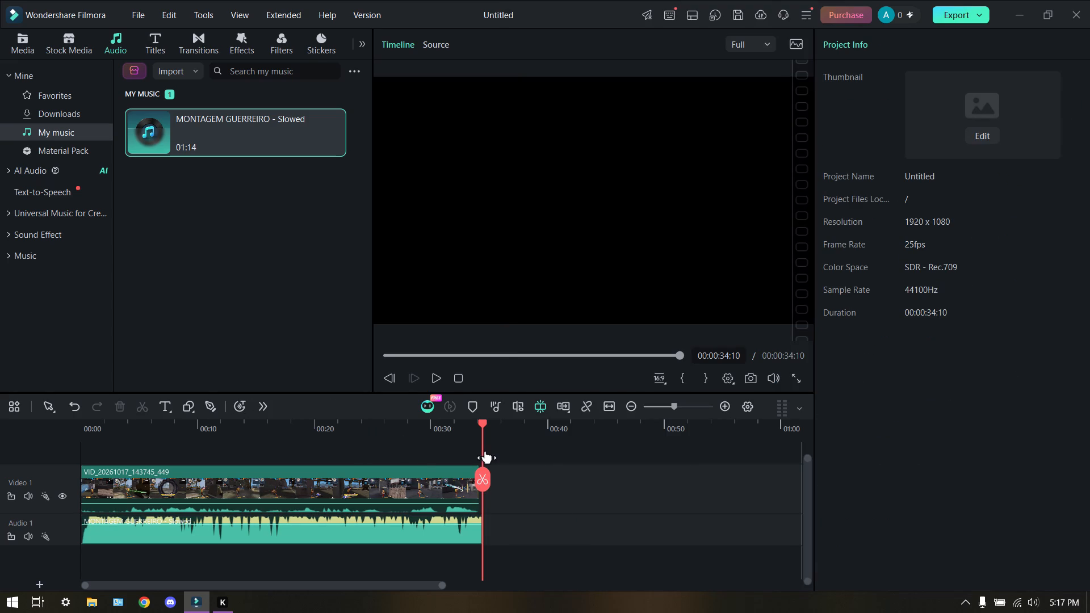
Play the trimmed sequence from 00:00:00:00 to review the gameplay together with the song.
{"action": "left_click_drag", "start_coordinate": [484, 451], "coordinate": [63, 463]}
{"action": "left_click", "coordinate": [439, 372]}
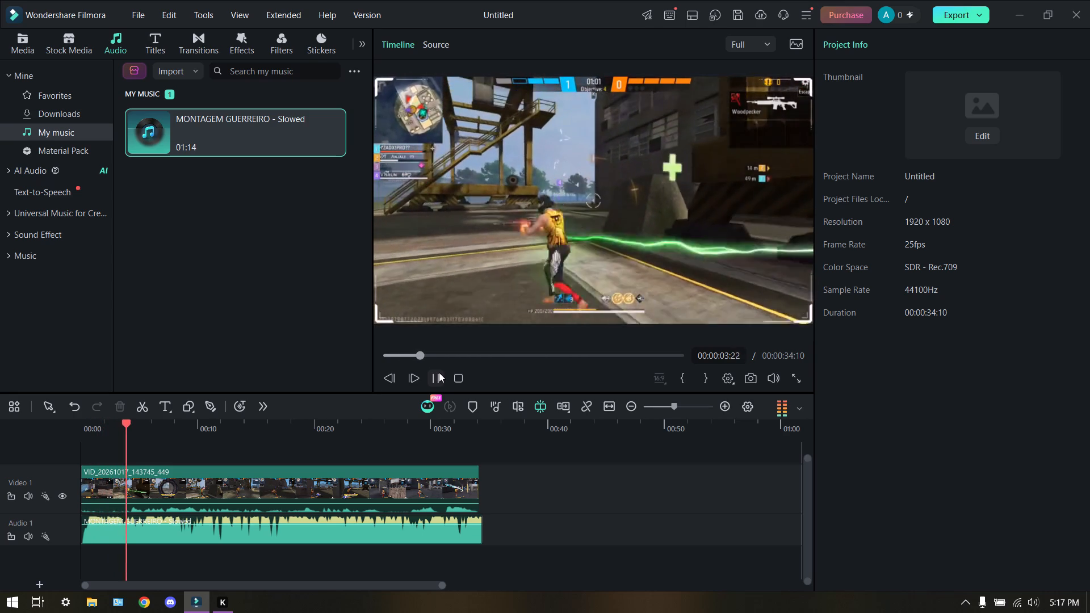
{"action": "left_click", "coordinate": [439, 372]}
{"action": "left_click", "coordinate": [439, 372]}
{"action": "left_click", "coordinate": [439, 372]}
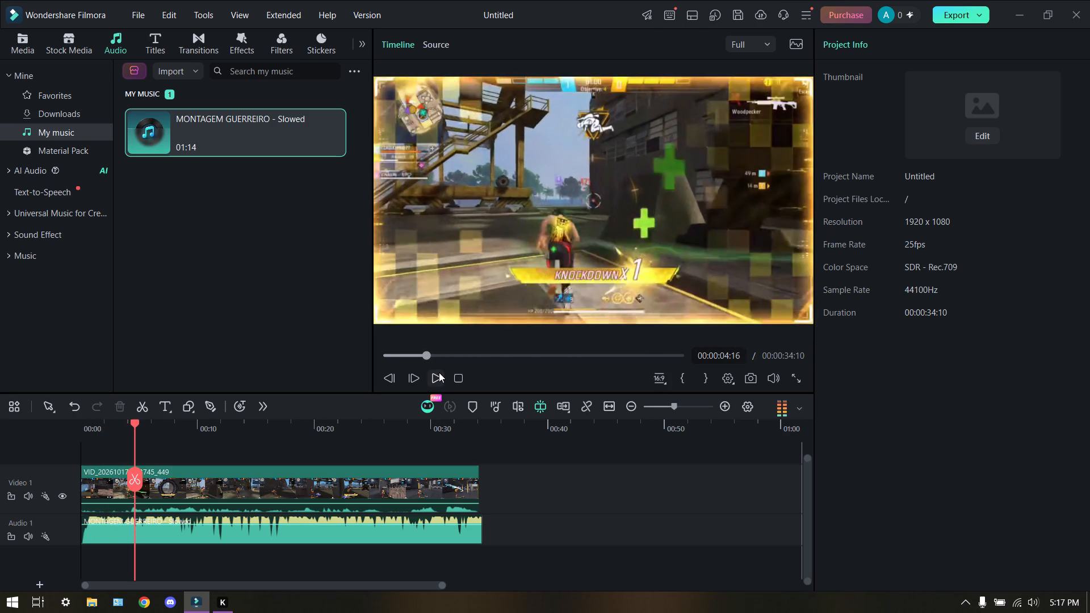
{"action": "left_click", "coordinate": [439, 372]}
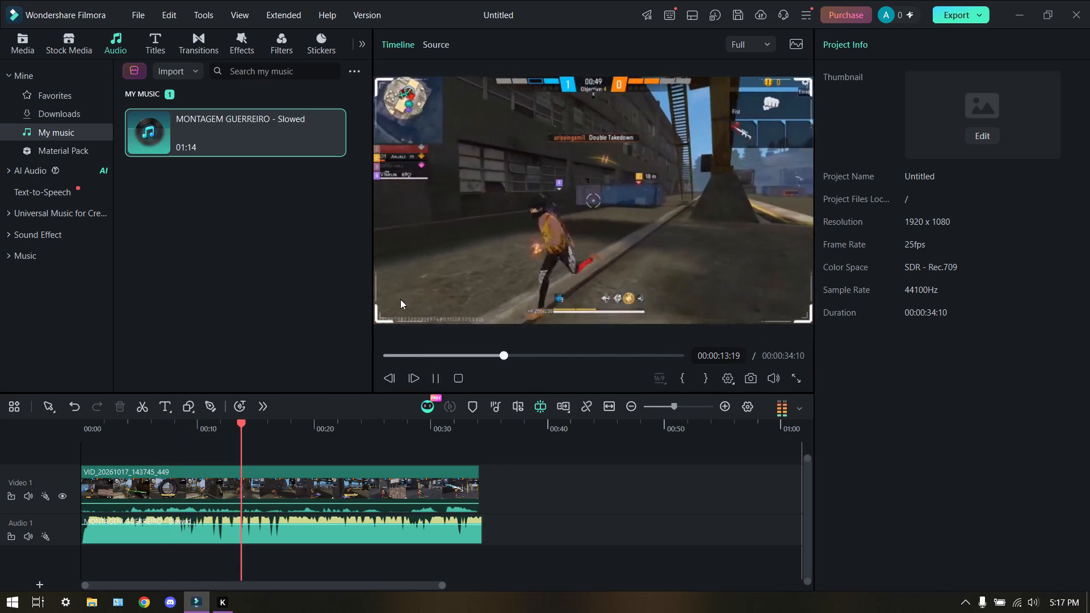
Look through the trending transitions and preview Fade Dissolve.
{"action": "left_click", "coordinate": [203, 47]}
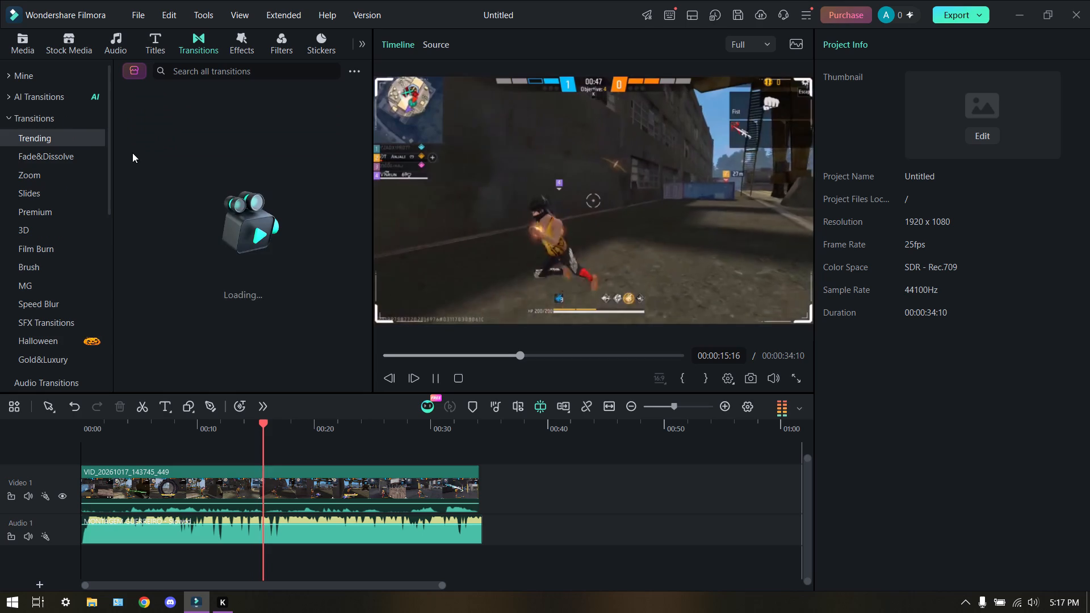
{"action": "left_click", "coordinate": [164, 136]}
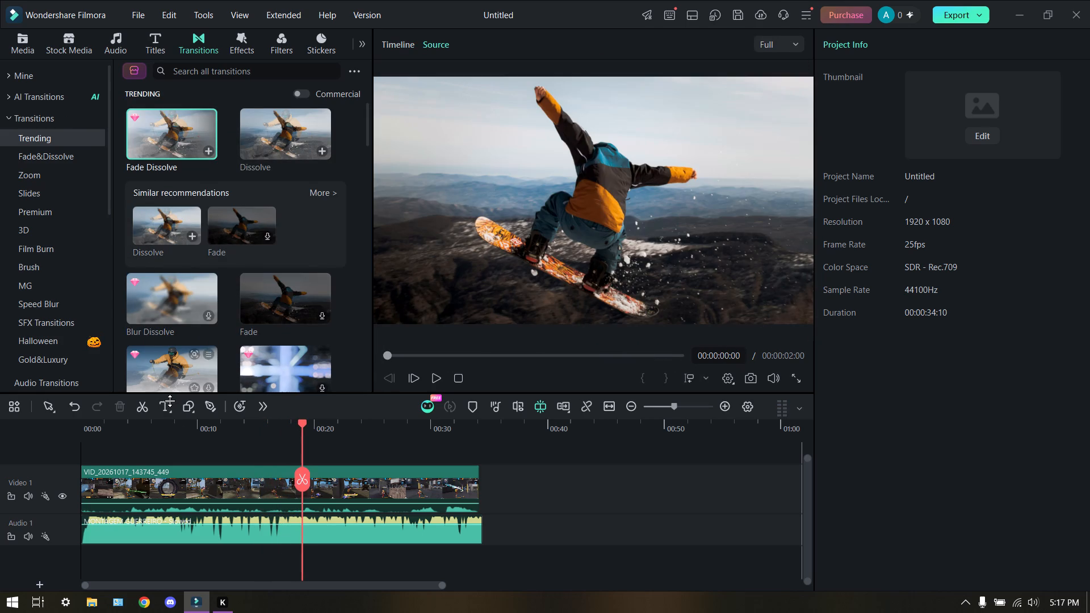
Go back to the project media, replay the sequence from the very start and pause at 00:00:03:18.
{"action": "left_click", "coordinate": [19, 36]}
{"action": "left_click_drag", "start_coordinate": [304, 442], "coordinate": [291, 431]}
{"action": "left_click_drag", "start_coordinate": [299, 439], "coordinate": [120, 426]}
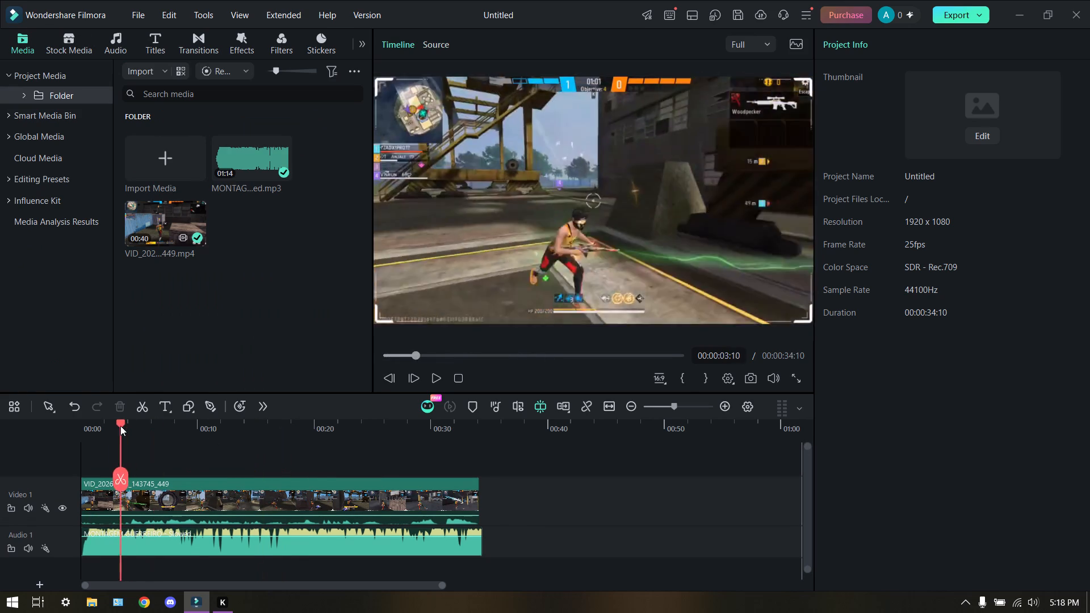
{"action": "left_click_drag", "start_coordinate": [120, 426], "coordinate": [66, 431]}
{"action": "left_click", "coordinate": [433, 379]}
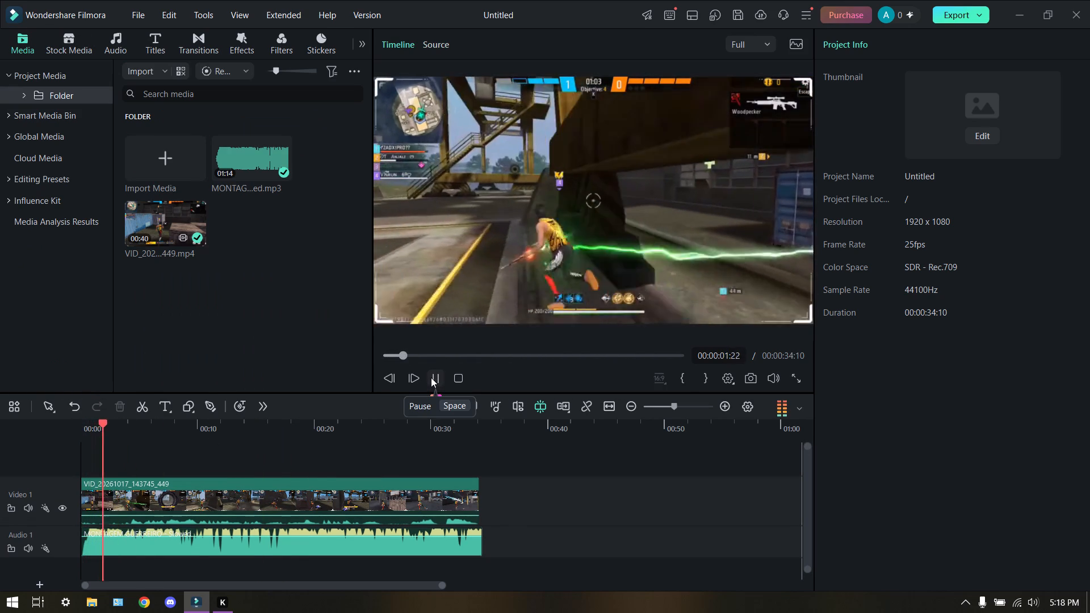
{"action": "left_click", "coordinate": [431, 377]}
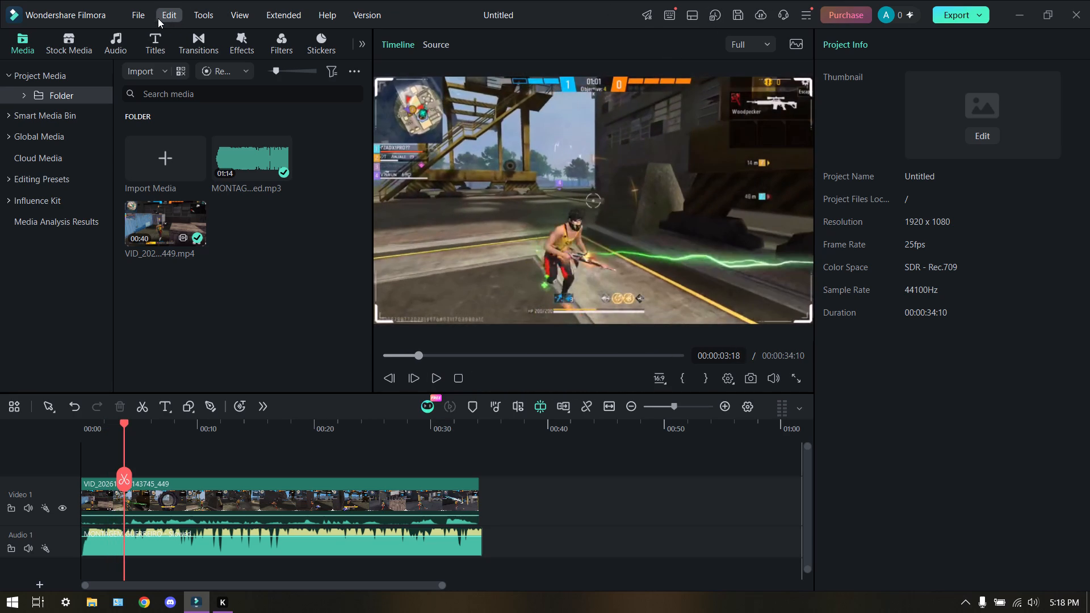
Browse the filter categories, including Mono, Cinematic, Halloween, Retro, Scenery and Creative, and preview the London Riverside filter from Portrait.
{"action": "left_click", "coordinate": [291, 51]}
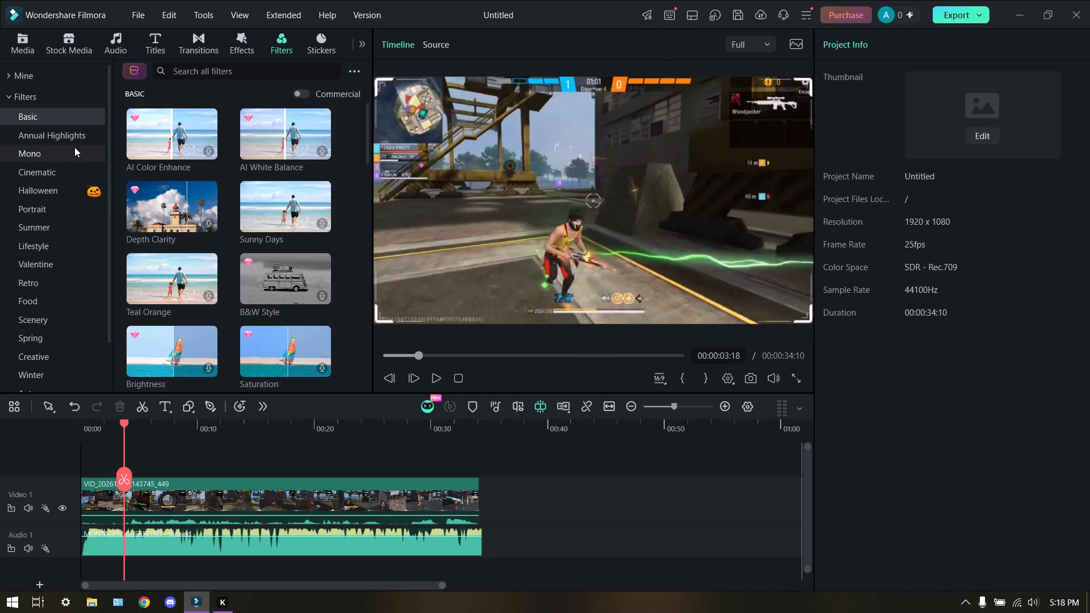
{"action": "left_click", "coordinate": [36, 156]}
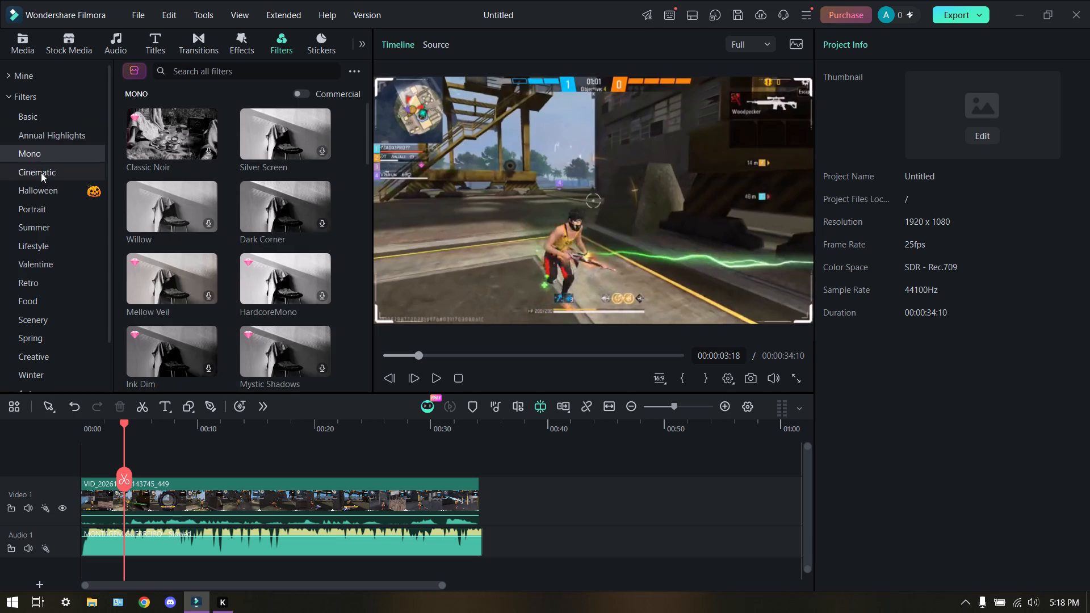
{"action": "left_click", "coordinate": [41, 173]}
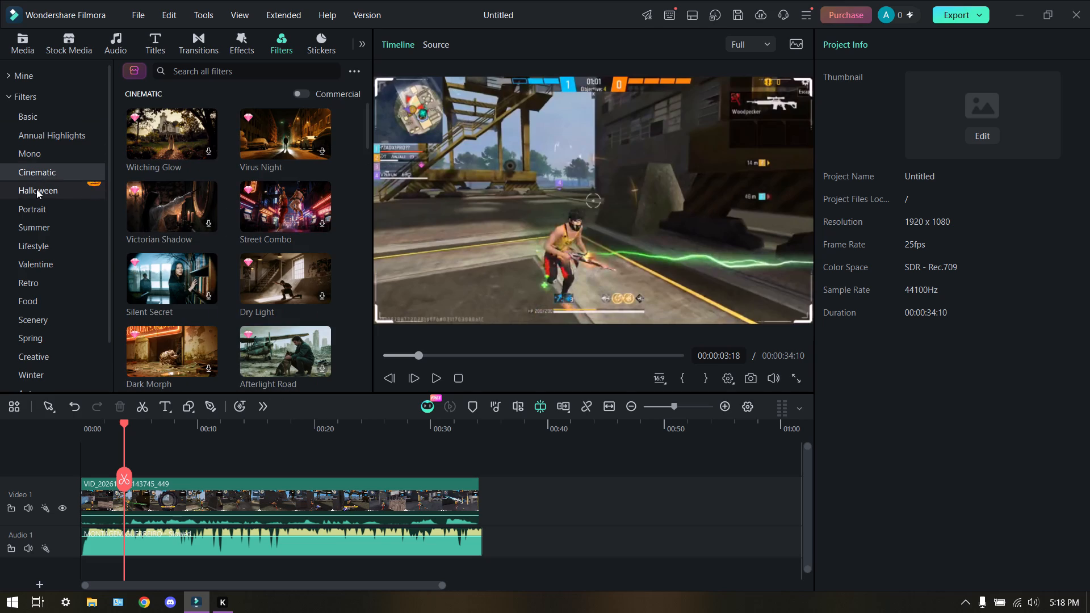
{"action": "left_click", "coordinate": [36, 189]}
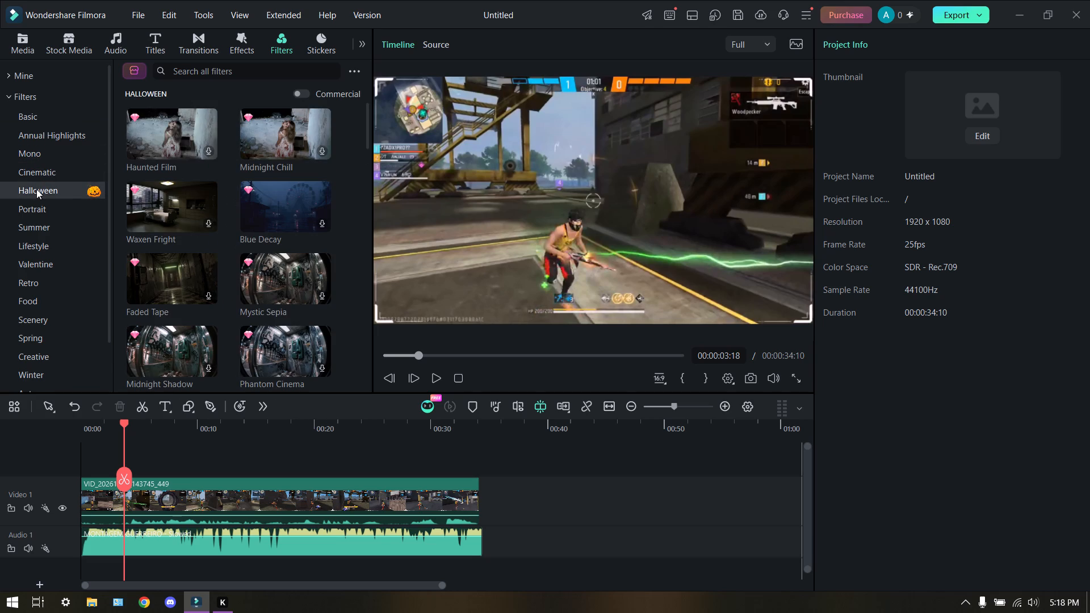
{"action": "left_click", "coordinate": [37, 207]}
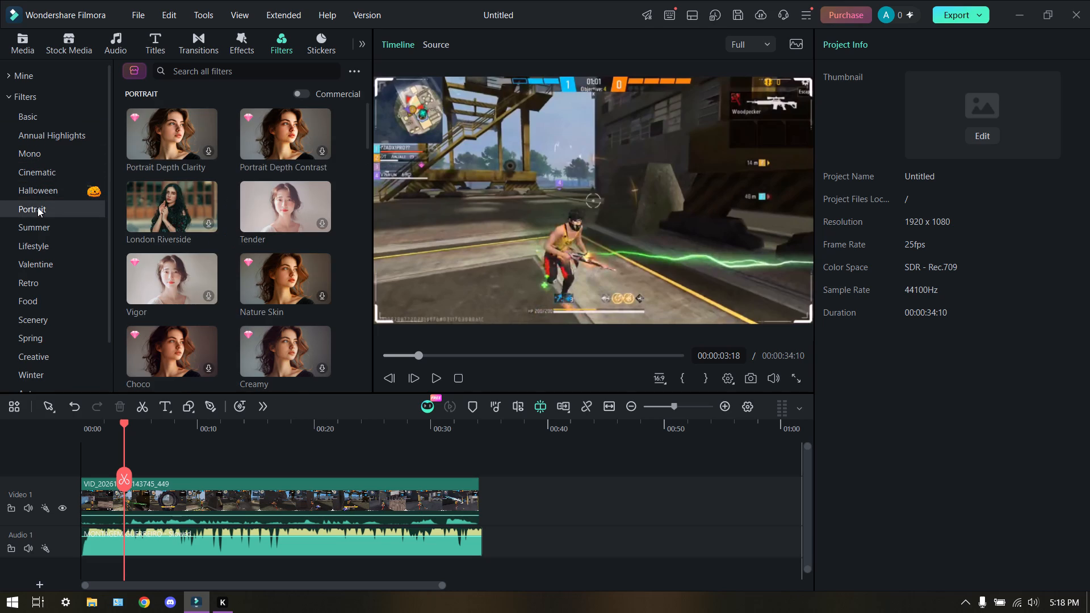
{"action": "left_click", "coordinate": [173, 221]}
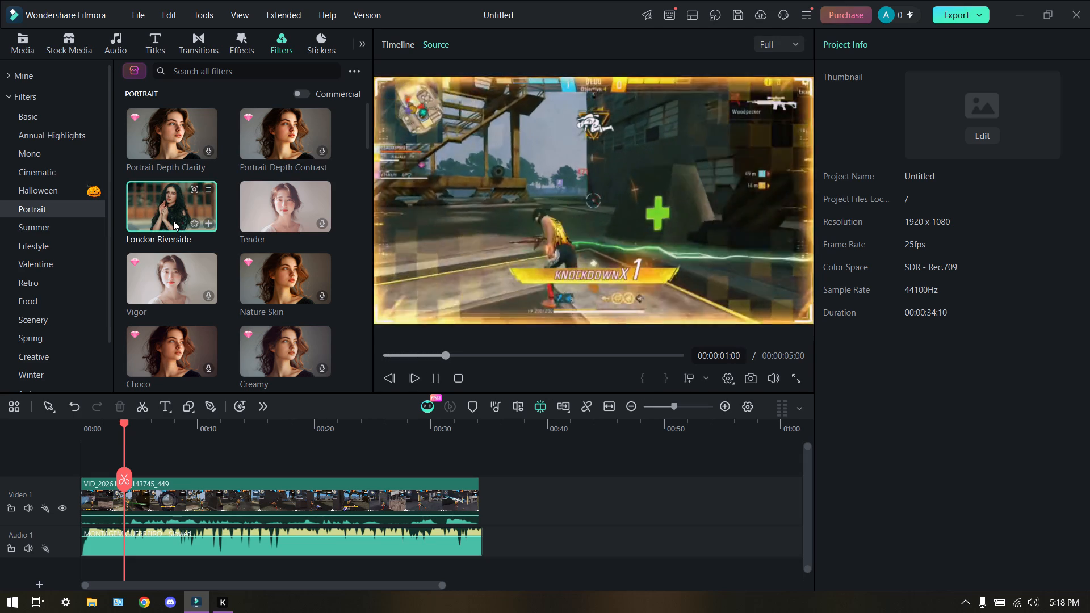
{"action": "left_click", "coordinate": [62, 223]}
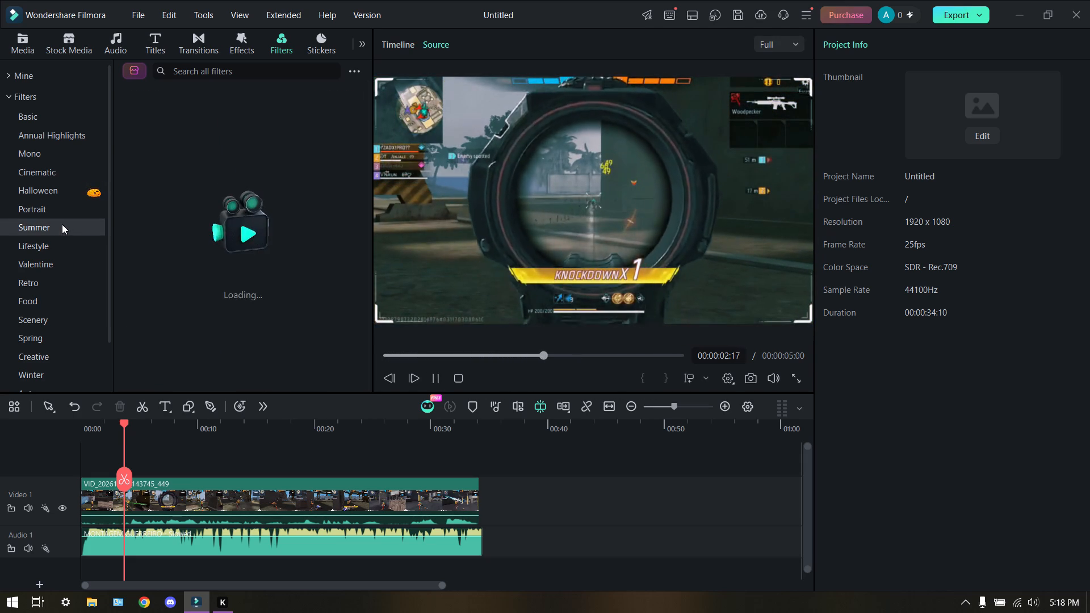
{"action": "left_click", "coordinate": [56, 243]}
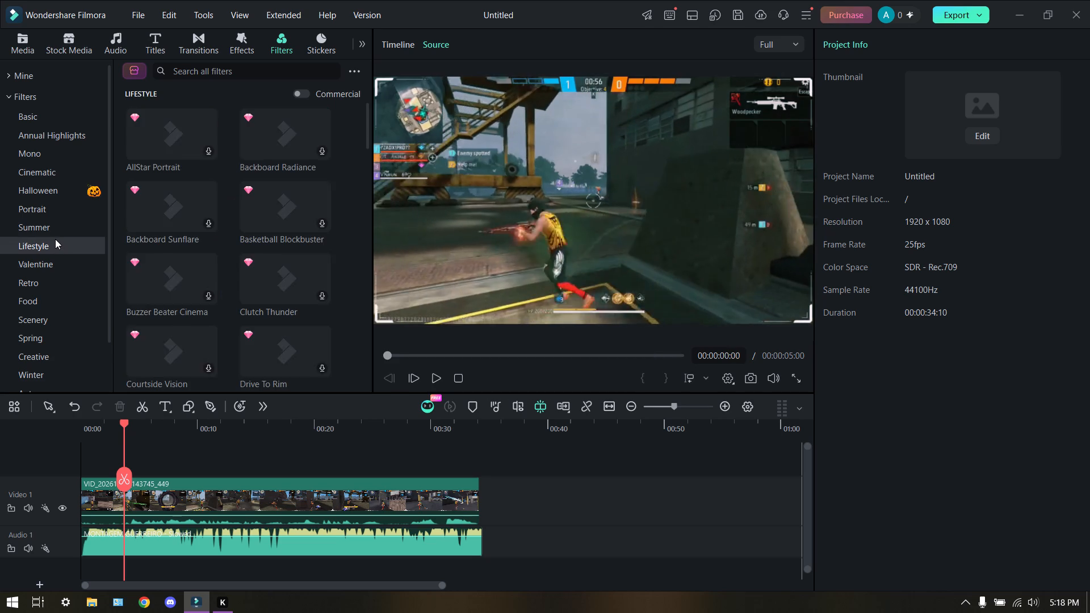
{"action": "left_click", "coordinate": [48, 257]}
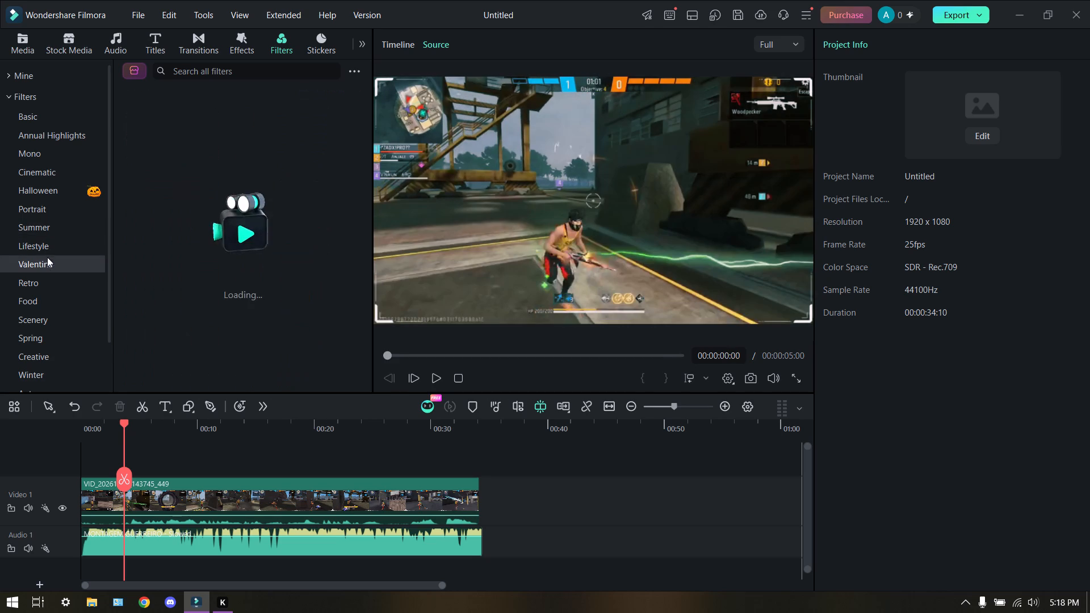
{"action": "scroll", "coordinate": [54, 238], "scroll_direction": "down", "scroll_amount": 1}
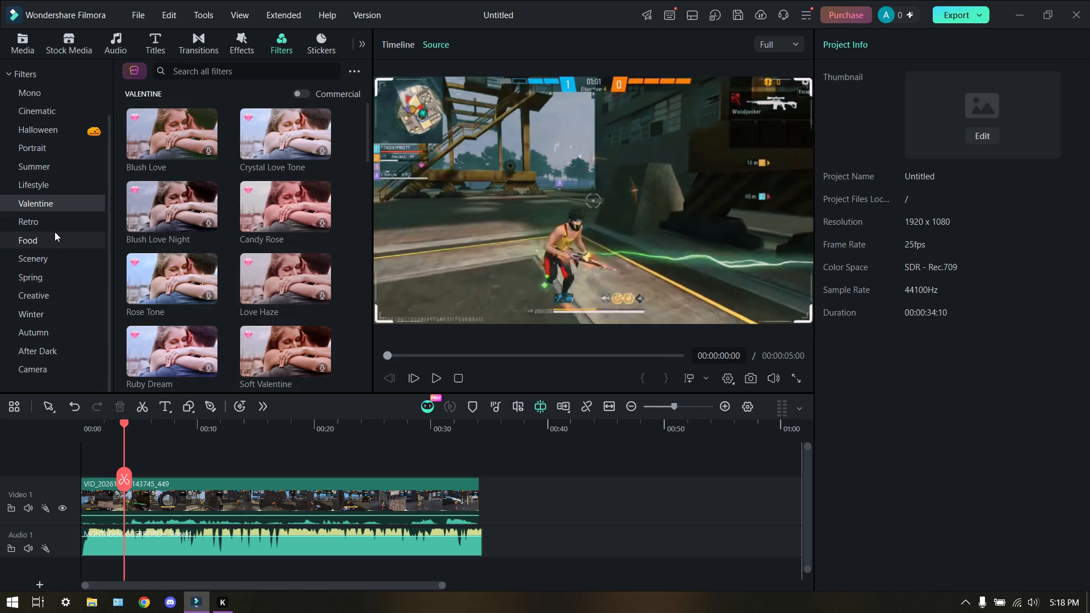
{"action": "left_click", "coordinate": [58, 219]}
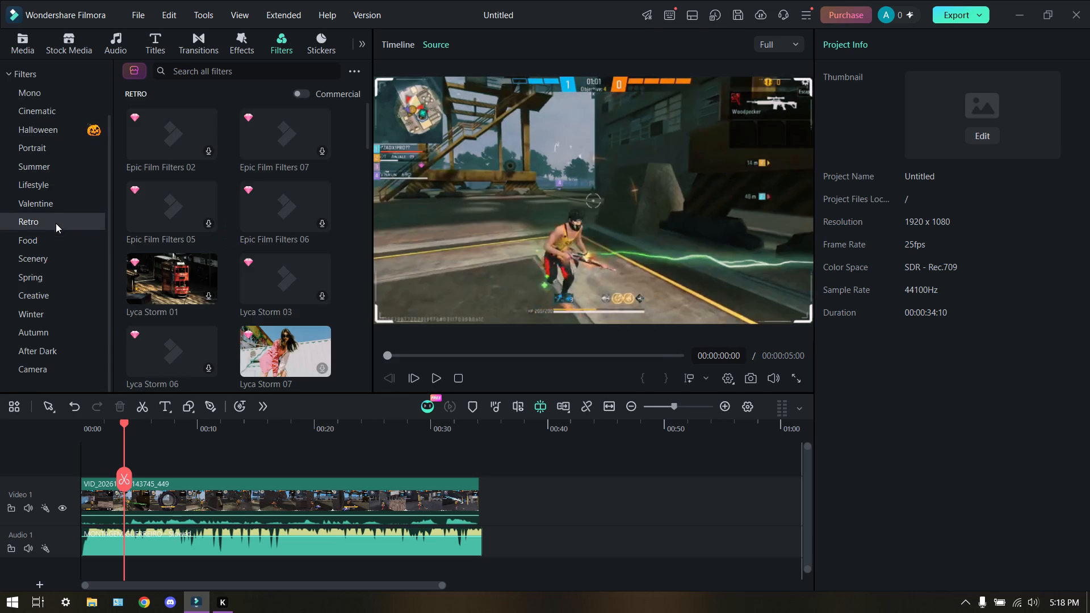
{"action": "left_click", "coordinate": [48, 245]}
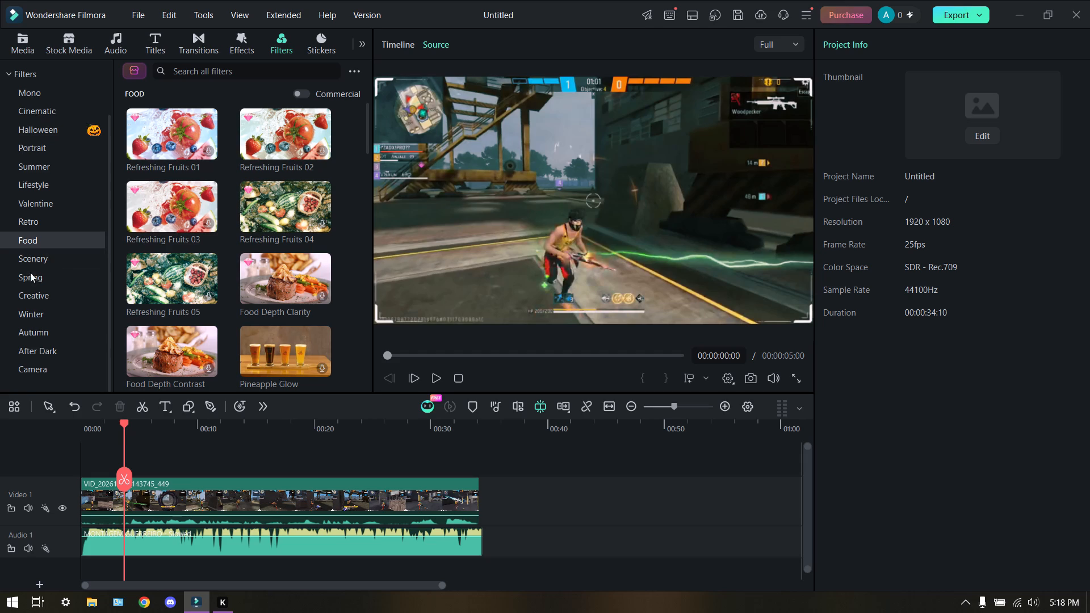
{"action": "left_click", "coordinate": [37, 262]}
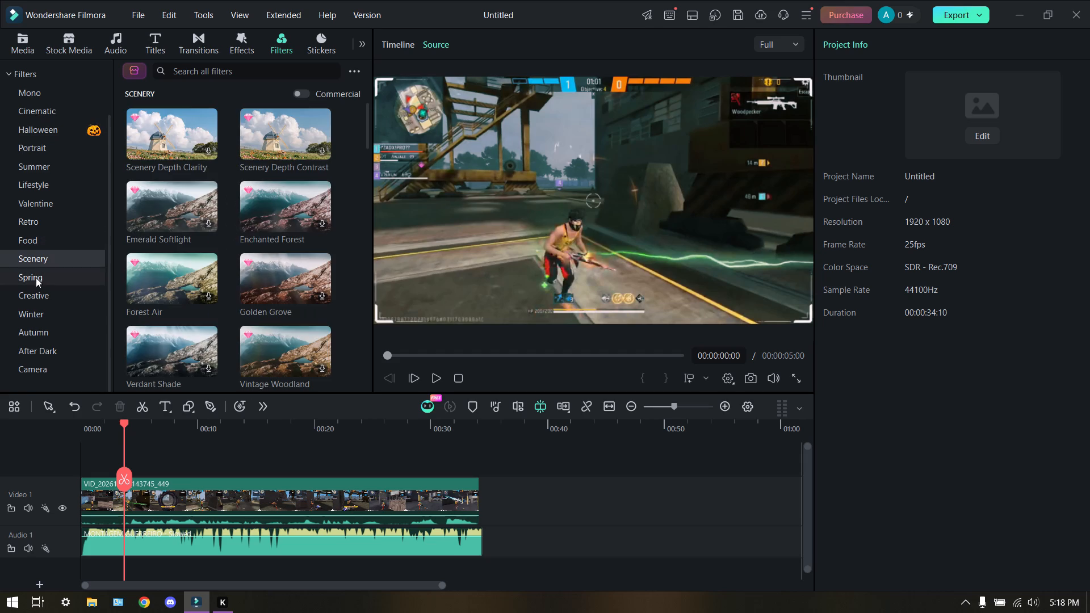
{"action": "left_click", "coordinate": [36, 278]}
{"action": "left_click", "coordinate": [31, 303]}
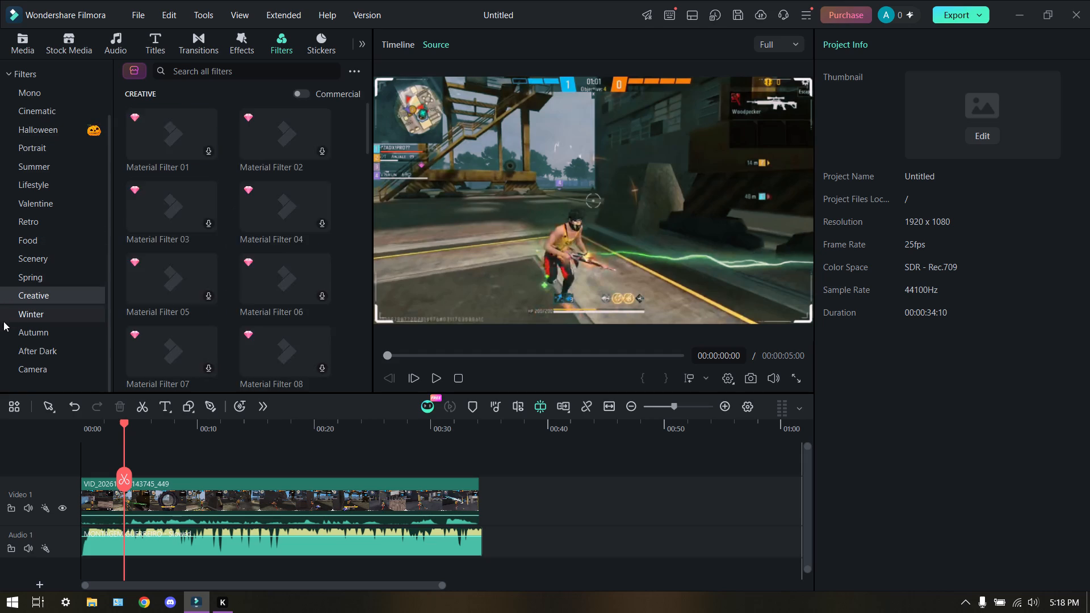
{"action": "left_click", "coordinate": [23, 322]}
{"action": "left_click", "coordinate": [34, 89]}
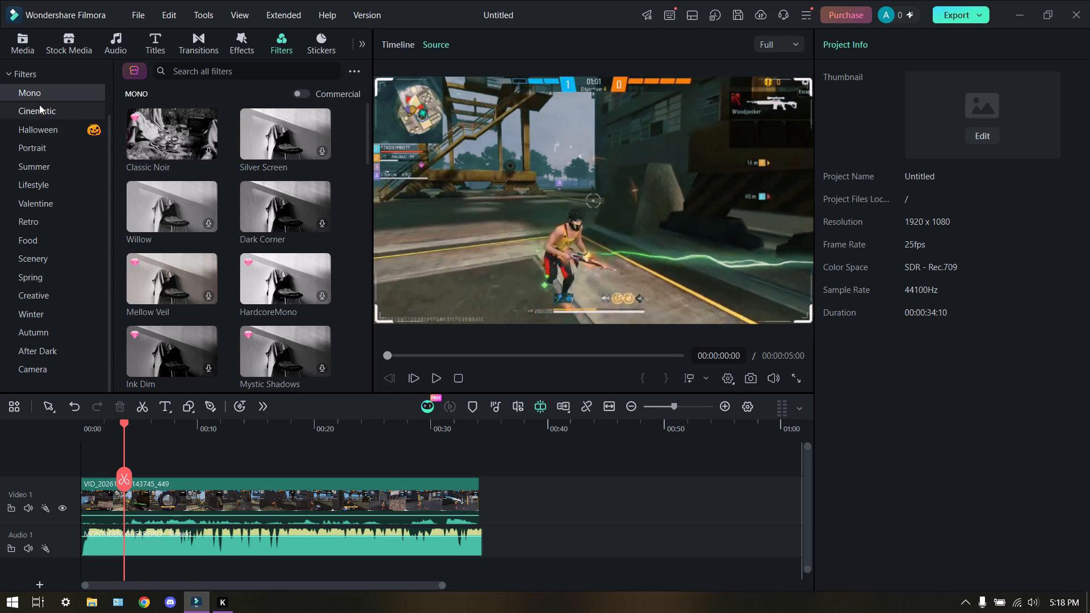
Look through the trending stock media, preview the Black clip and return to the project media.
{"action": "left_click", "coordinate": [30, 47]}
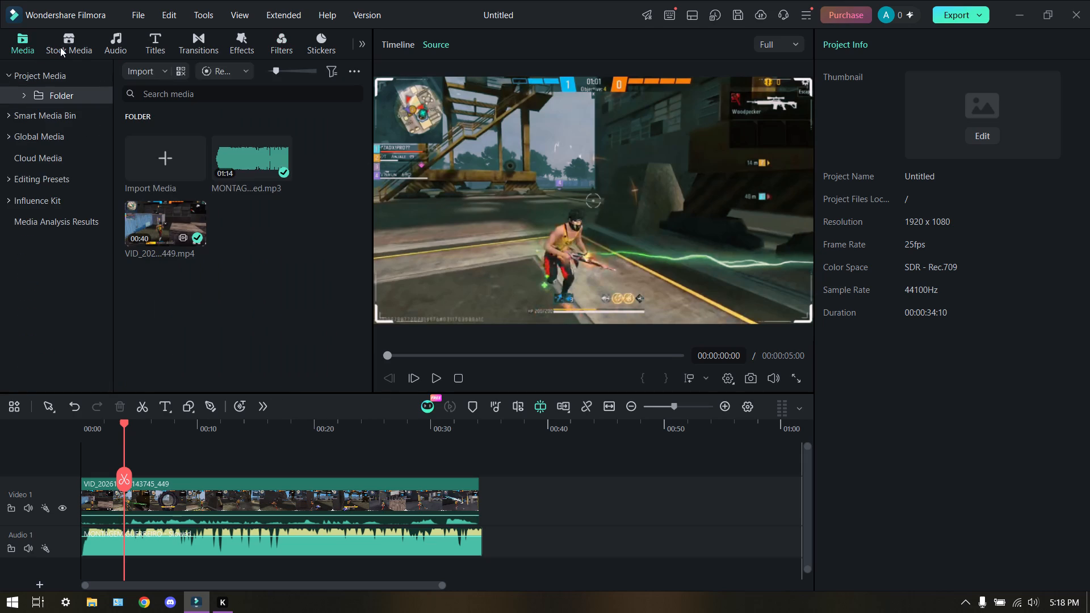
{"action": "left_click", "coordinate": [64, 47]}
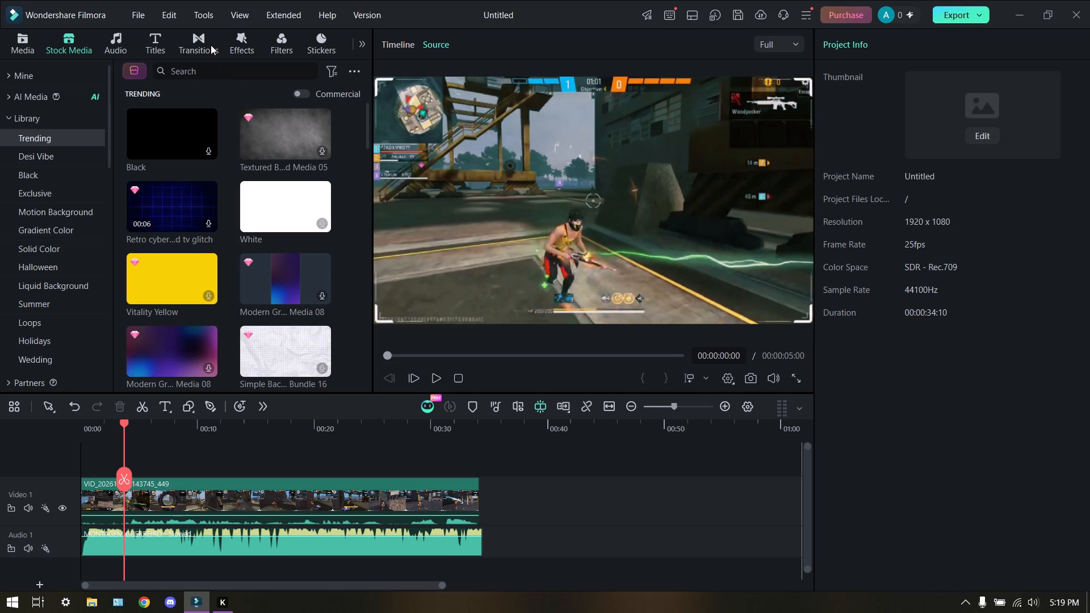
{"action": "left_click", "coordinate": [164, 126]}
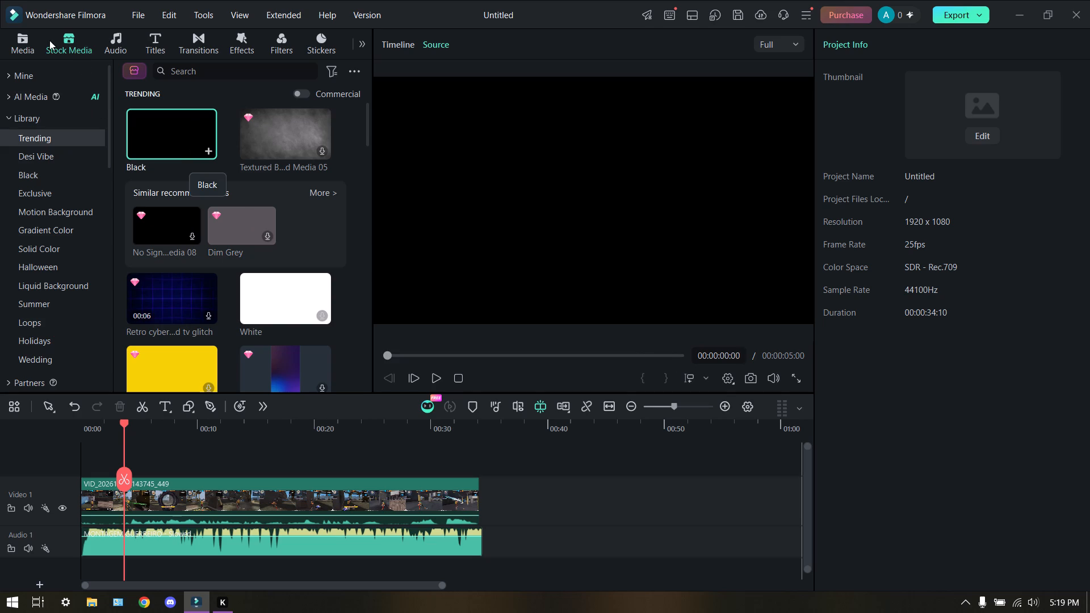
{"action": "left_click", "coordinate": [15, 48]}
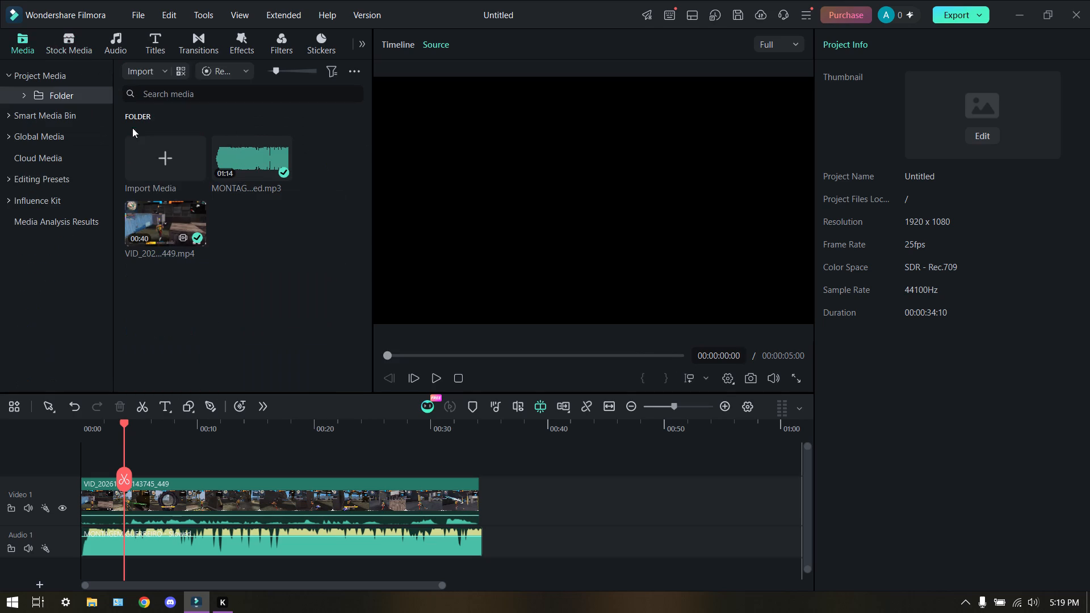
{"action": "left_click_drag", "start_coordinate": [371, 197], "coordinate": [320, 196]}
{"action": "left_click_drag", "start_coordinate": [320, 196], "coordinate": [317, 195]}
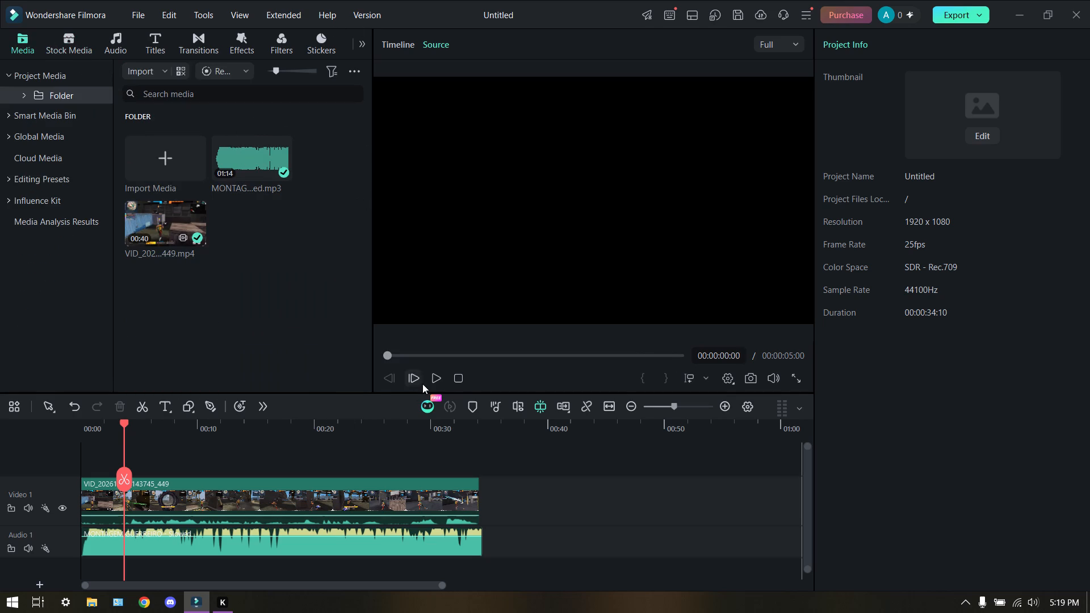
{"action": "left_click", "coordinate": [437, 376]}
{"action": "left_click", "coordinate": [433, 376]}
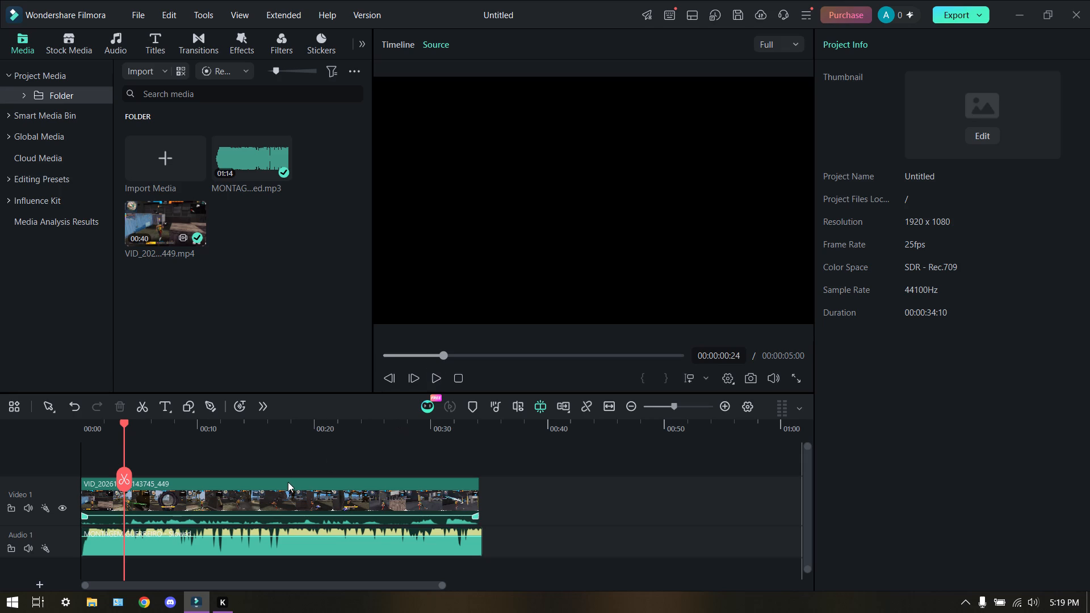
Select the gameplay clip on Video 1, return to the very start, replay the sequence and pause at 00:00:03:21.
{"action": "left_click", "coordinate": [281, 500]}
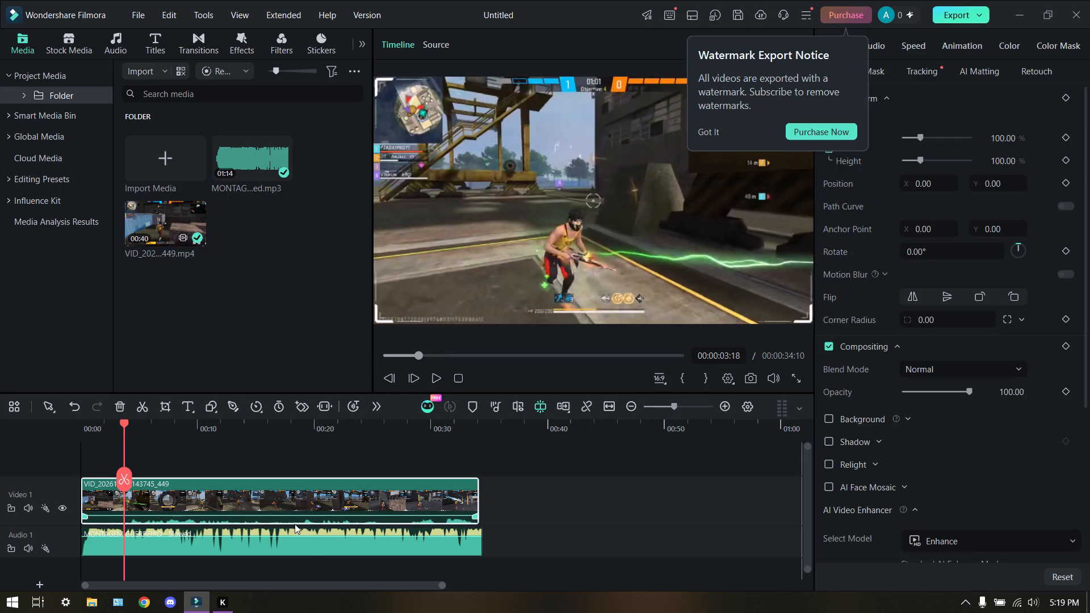
{"action": "left_click", "coordinate": [292, 524]}
{"action": "left_click", "coordinate": [272, 501]}
{"action": "left_click_drag", "start_coordinate": [122, 503], "coordinate": [112, 501]}
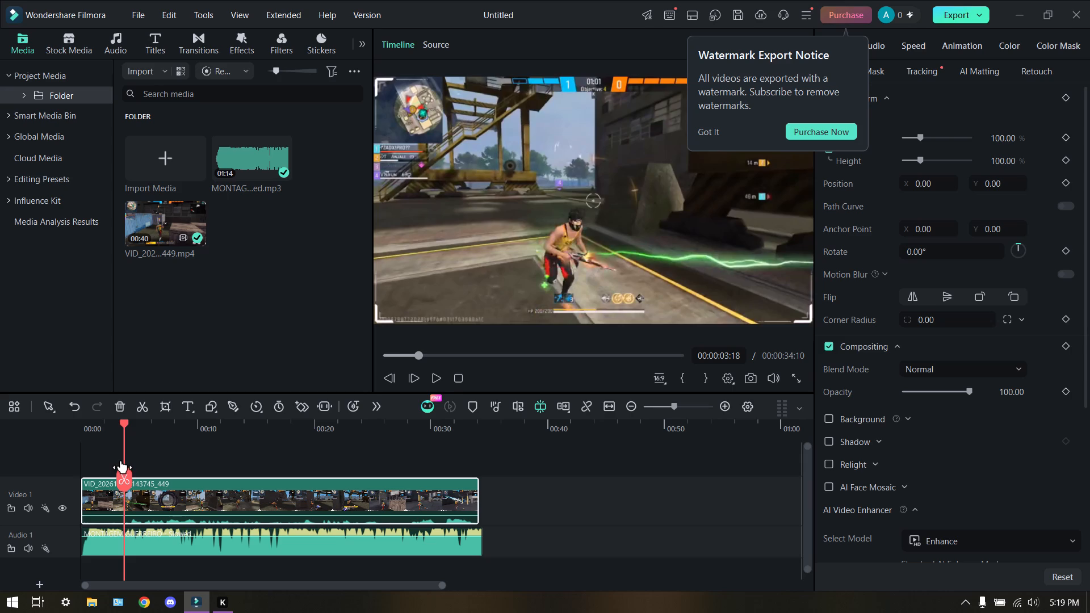
{"action": "left_click_drag", "start_coordinate": [121, 460], "coordinate": [87, 455]}
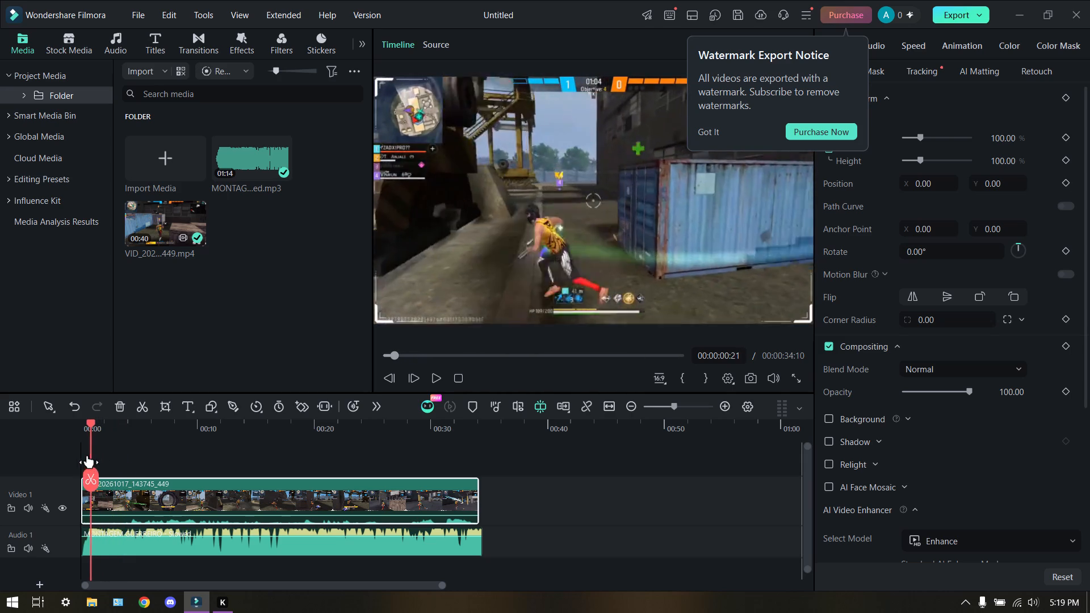
{"action": "left_click_drag", "start_coordinate": [87, 455], "coordinate": [44, 456]}
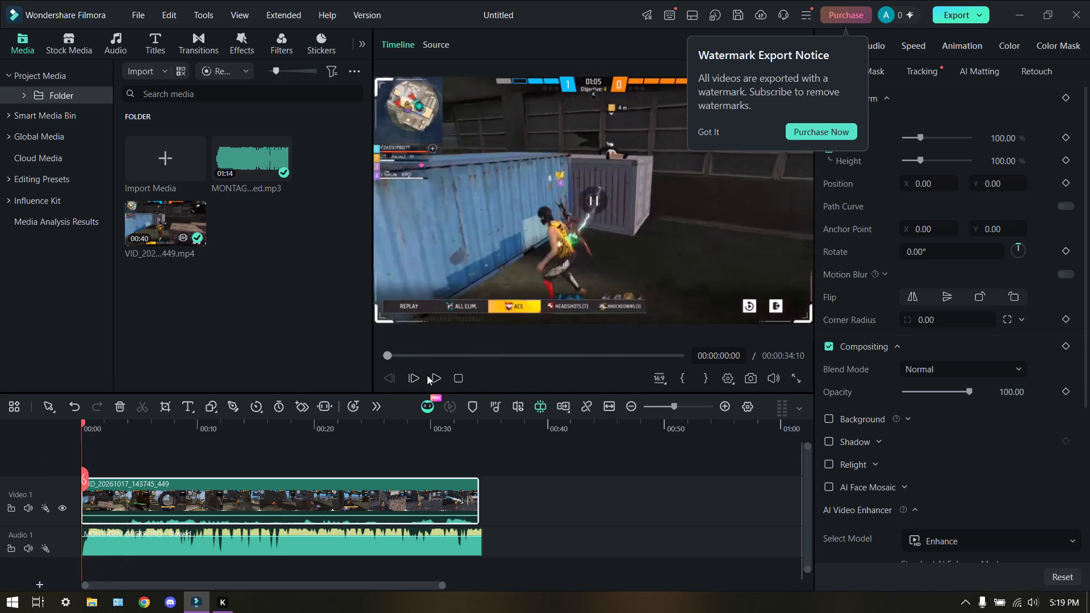
{"action": "left_click", "coordinate": [427, 375]}
{"action": "left_click", "coordinate": [433, 375]}
{"action": "left_click", "coordinate": [435, 376]}
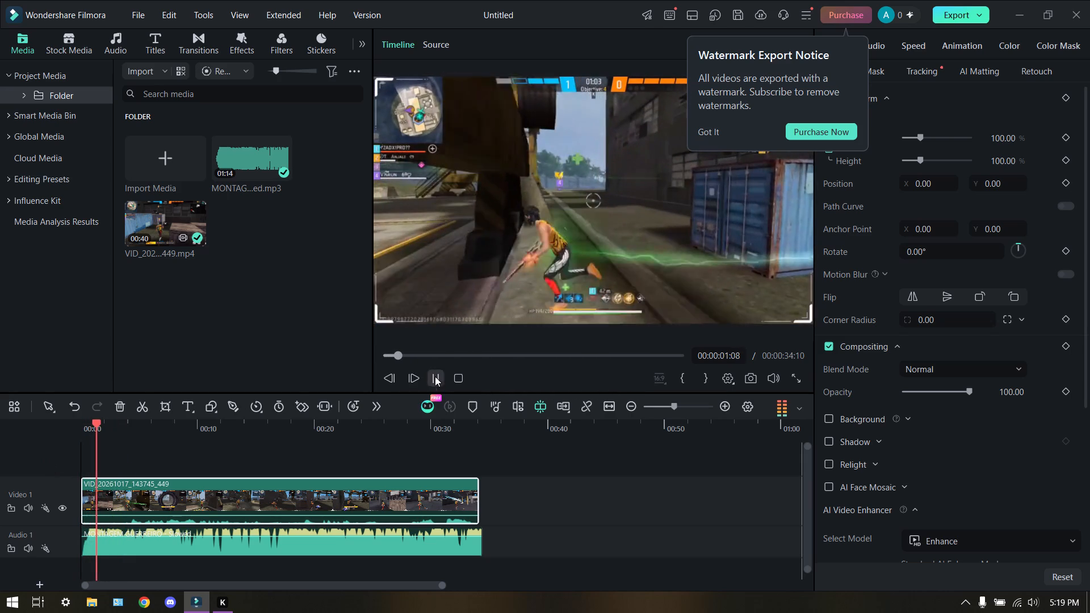
{"action": "left_click", "coordinate": [435, 376]}
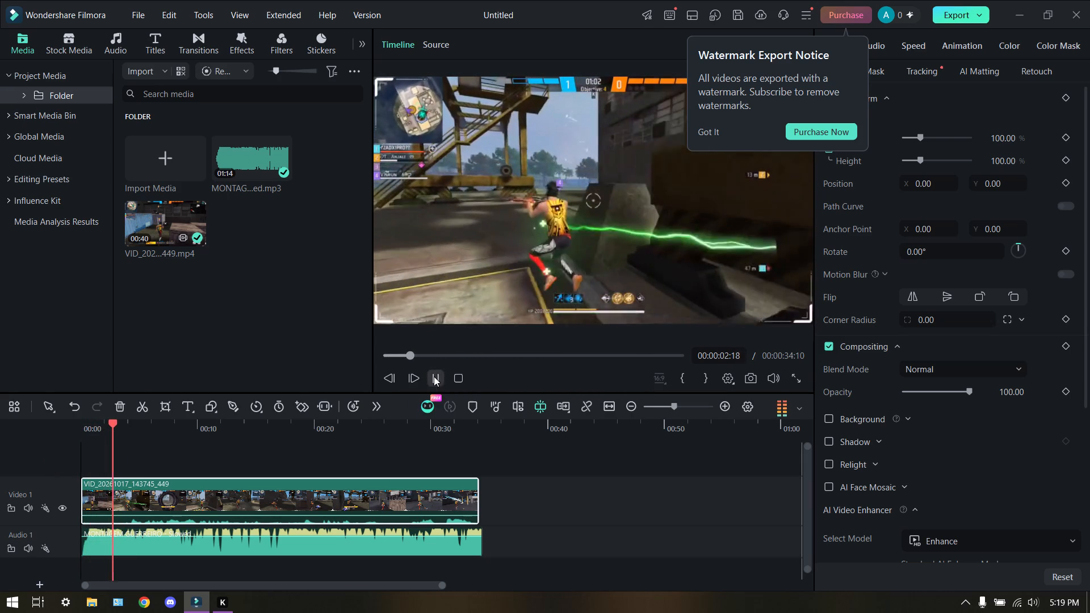
{"action": "left_click", "coordinate": [434, 376]}
{"action": "left_click", "coordinate": [434, 376]}
{"action": "left_click", "coordinate": [433, 376]}
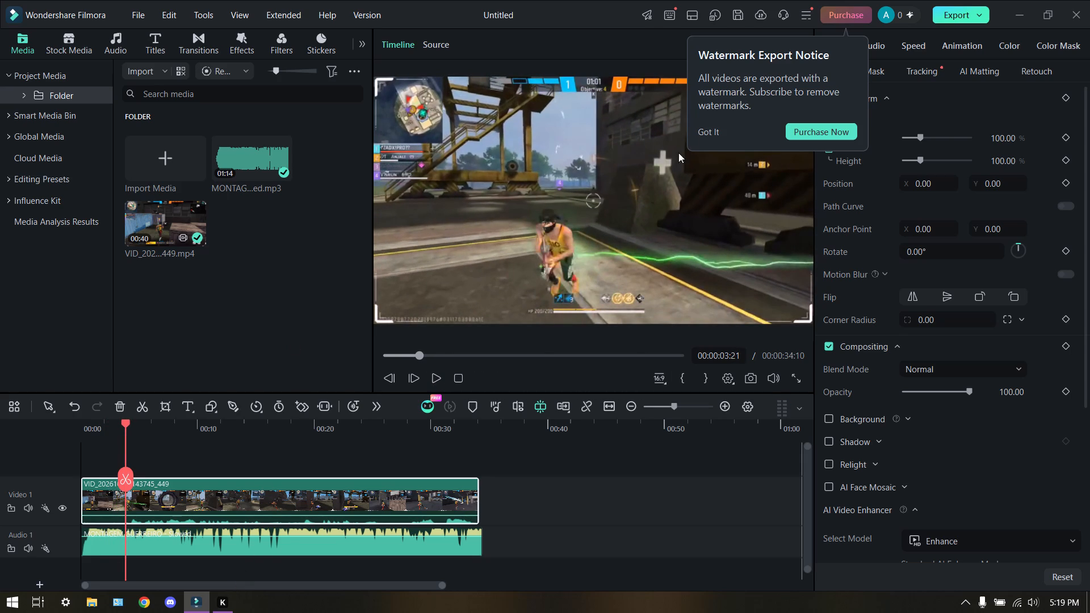
Dismiss the watermark export notice and continue playing the sequence.
{"action": "left_click", "coordinate": [702, 137]}
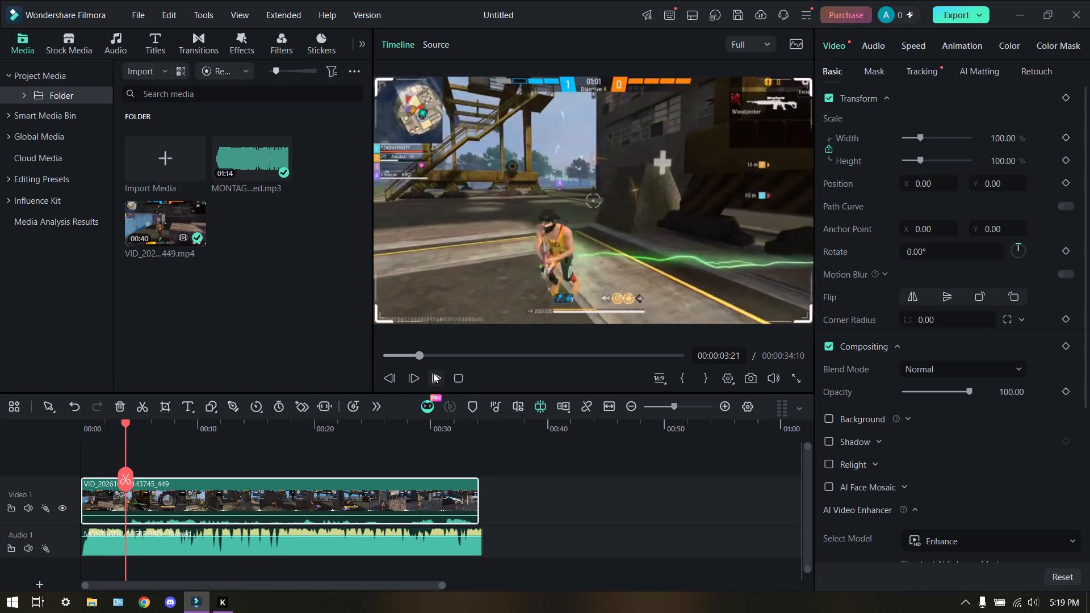
{"action": "left_click", "coordinate": [433, 373]}
{"action": "double_click", "coordinate": [433, 372]}
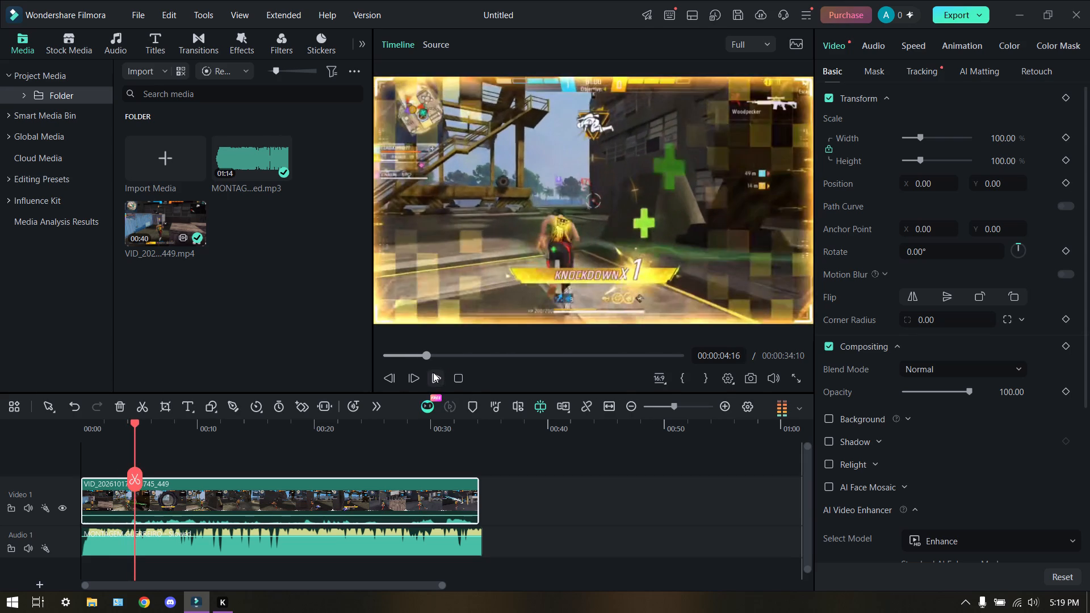
{"action": "left_click", "coordinate": [433, 371]}
{"action": "left_click", "coordinate": [433, 371]}
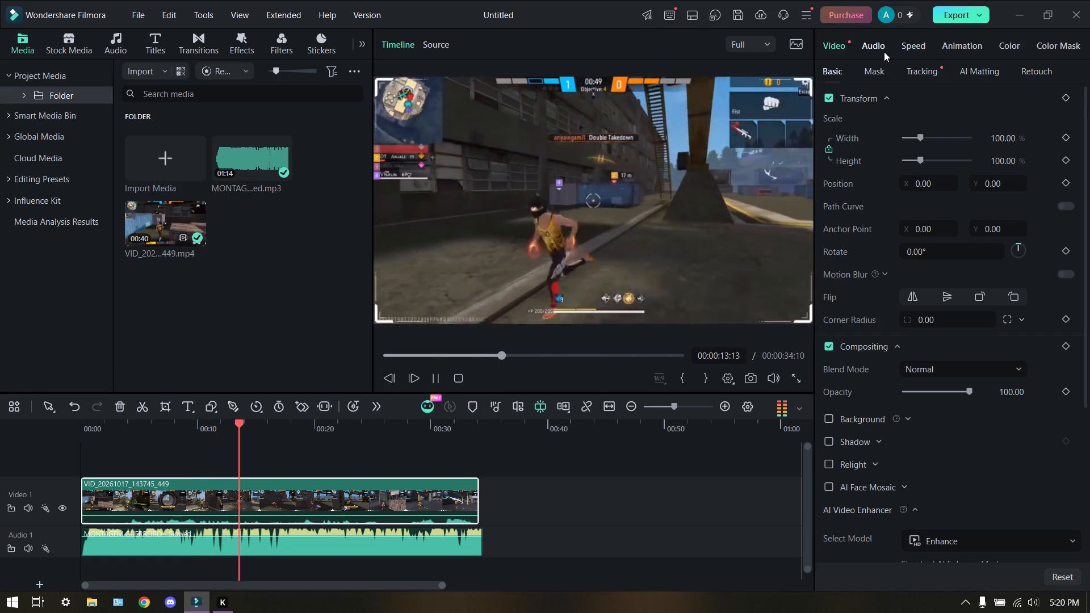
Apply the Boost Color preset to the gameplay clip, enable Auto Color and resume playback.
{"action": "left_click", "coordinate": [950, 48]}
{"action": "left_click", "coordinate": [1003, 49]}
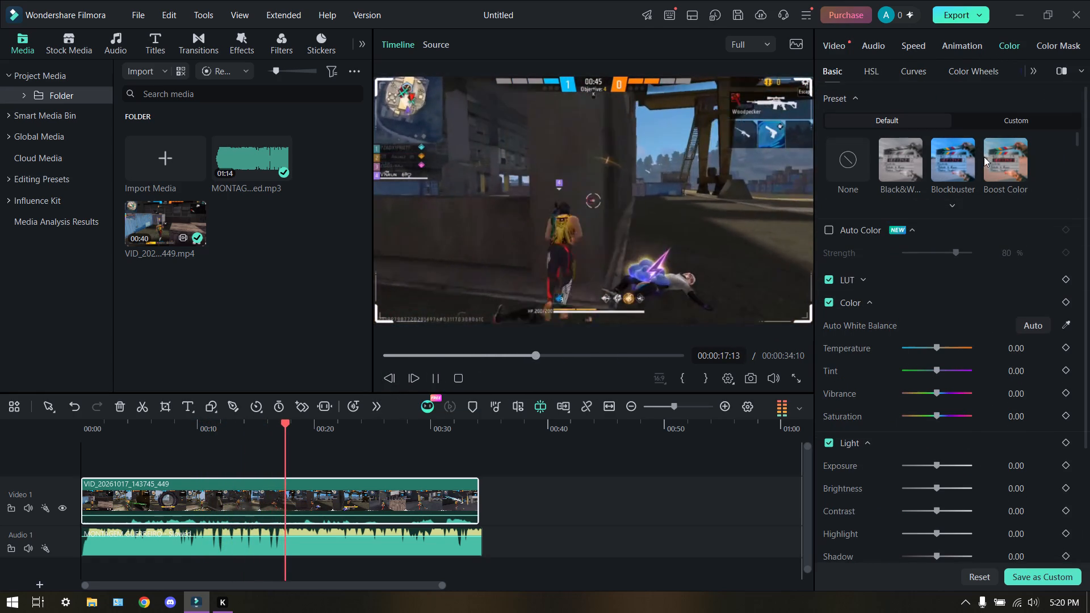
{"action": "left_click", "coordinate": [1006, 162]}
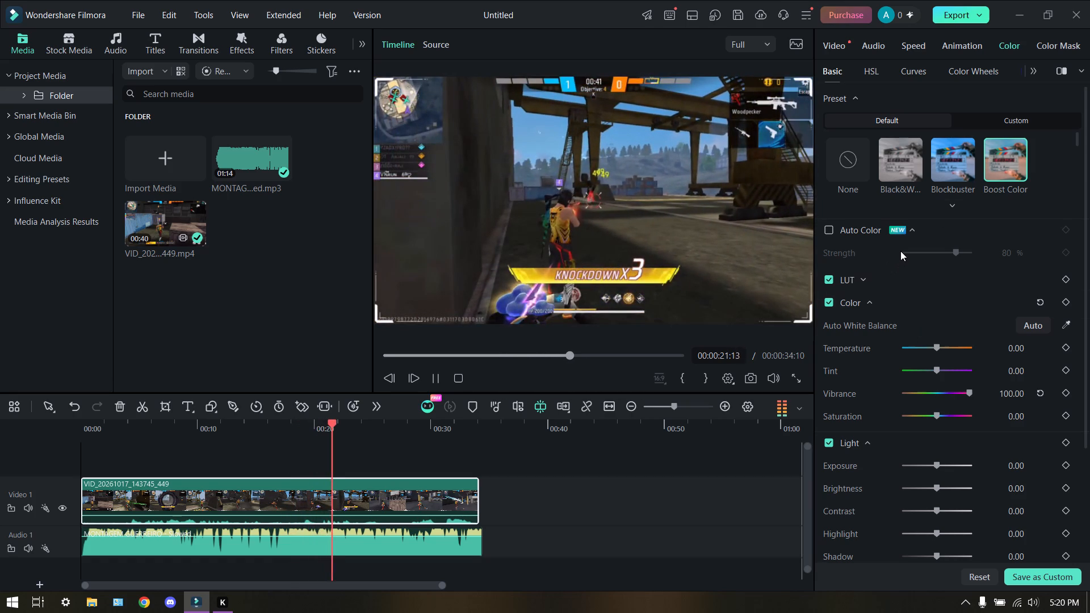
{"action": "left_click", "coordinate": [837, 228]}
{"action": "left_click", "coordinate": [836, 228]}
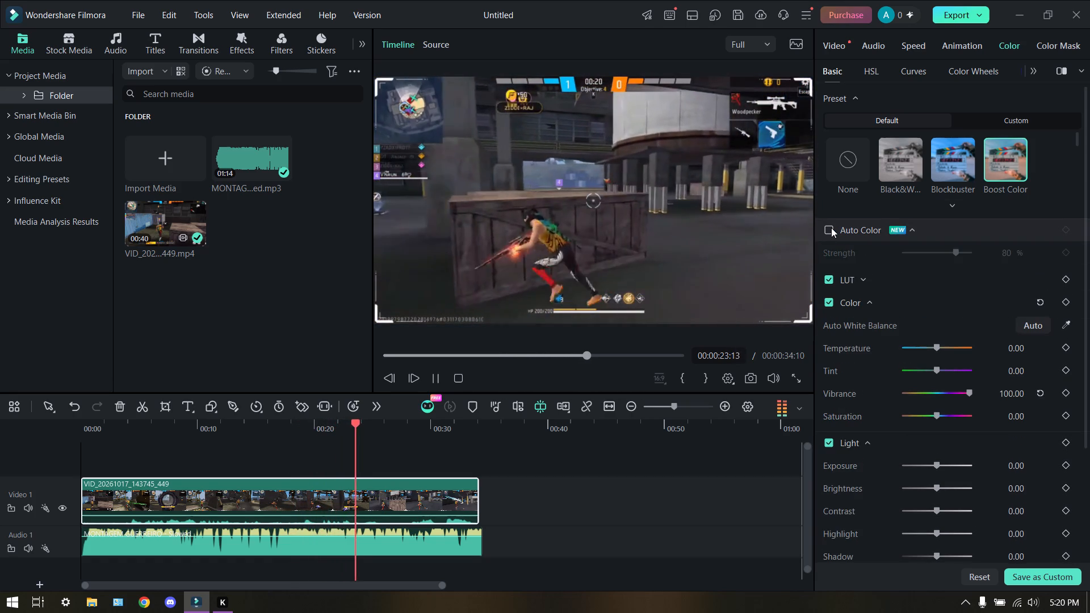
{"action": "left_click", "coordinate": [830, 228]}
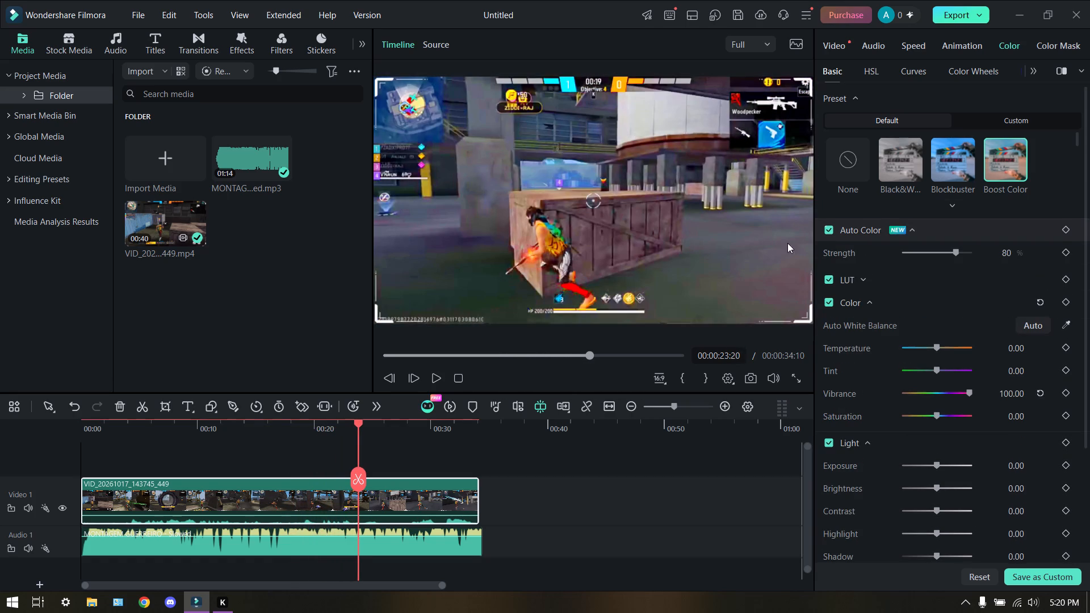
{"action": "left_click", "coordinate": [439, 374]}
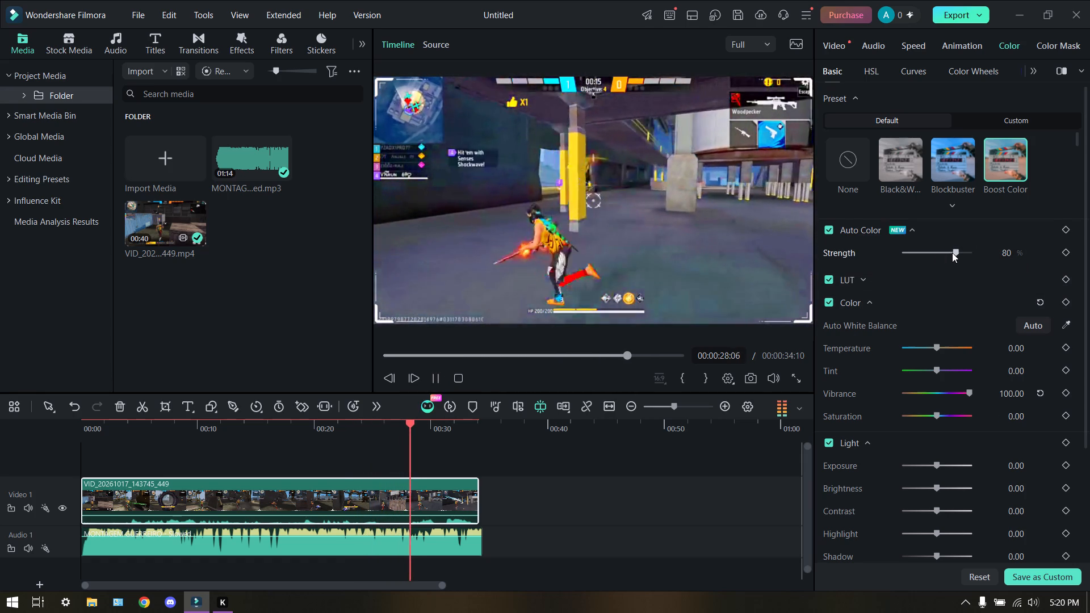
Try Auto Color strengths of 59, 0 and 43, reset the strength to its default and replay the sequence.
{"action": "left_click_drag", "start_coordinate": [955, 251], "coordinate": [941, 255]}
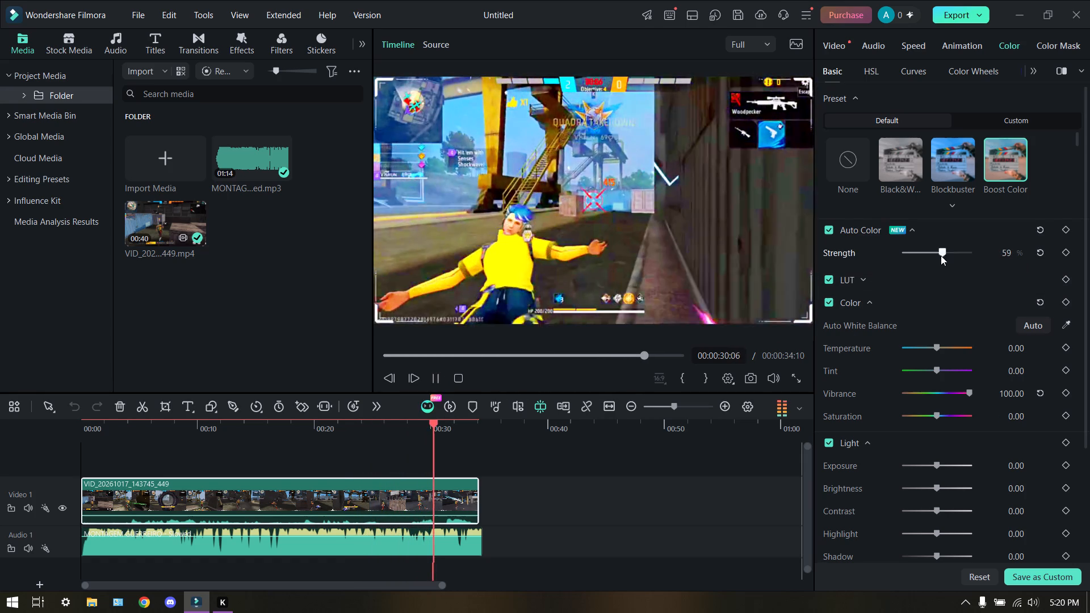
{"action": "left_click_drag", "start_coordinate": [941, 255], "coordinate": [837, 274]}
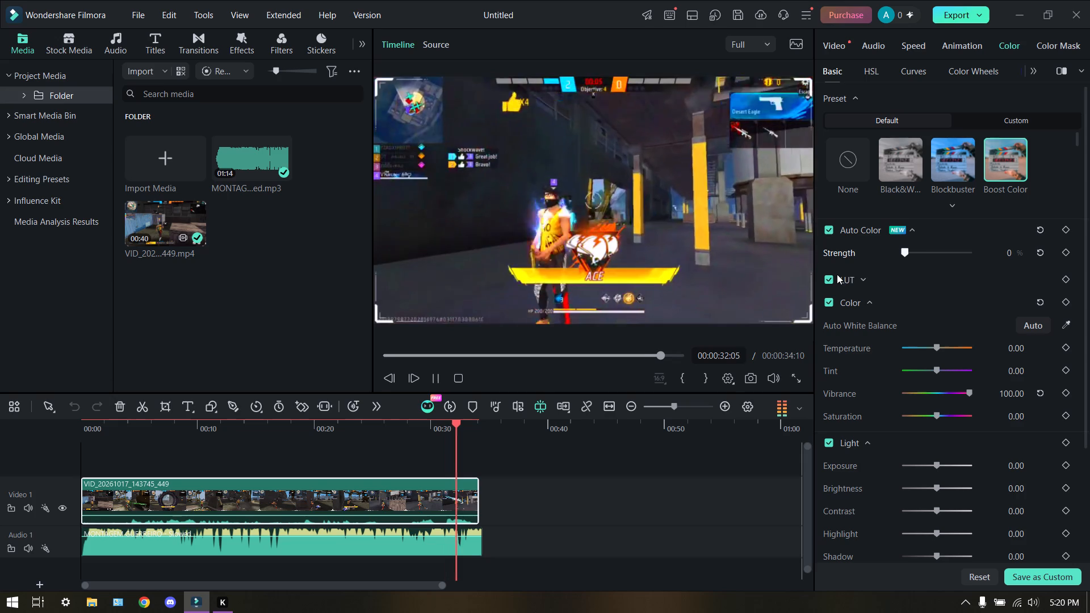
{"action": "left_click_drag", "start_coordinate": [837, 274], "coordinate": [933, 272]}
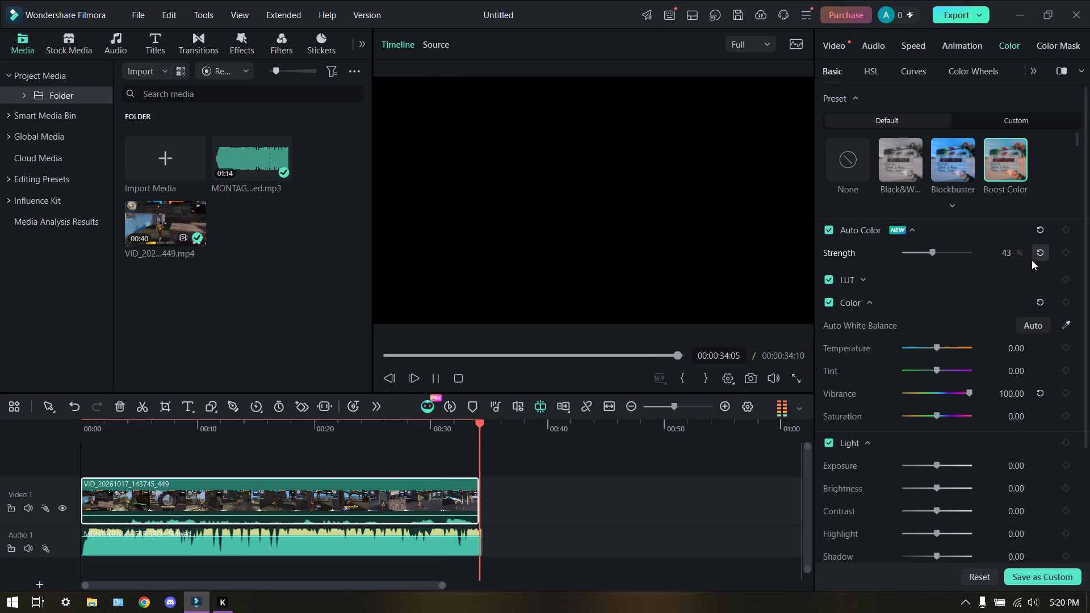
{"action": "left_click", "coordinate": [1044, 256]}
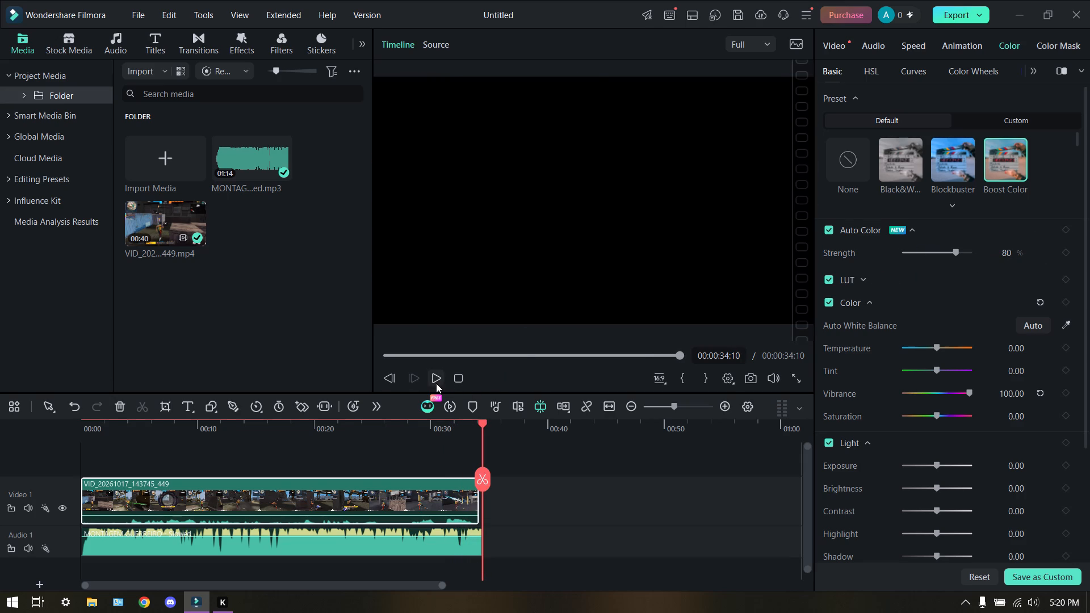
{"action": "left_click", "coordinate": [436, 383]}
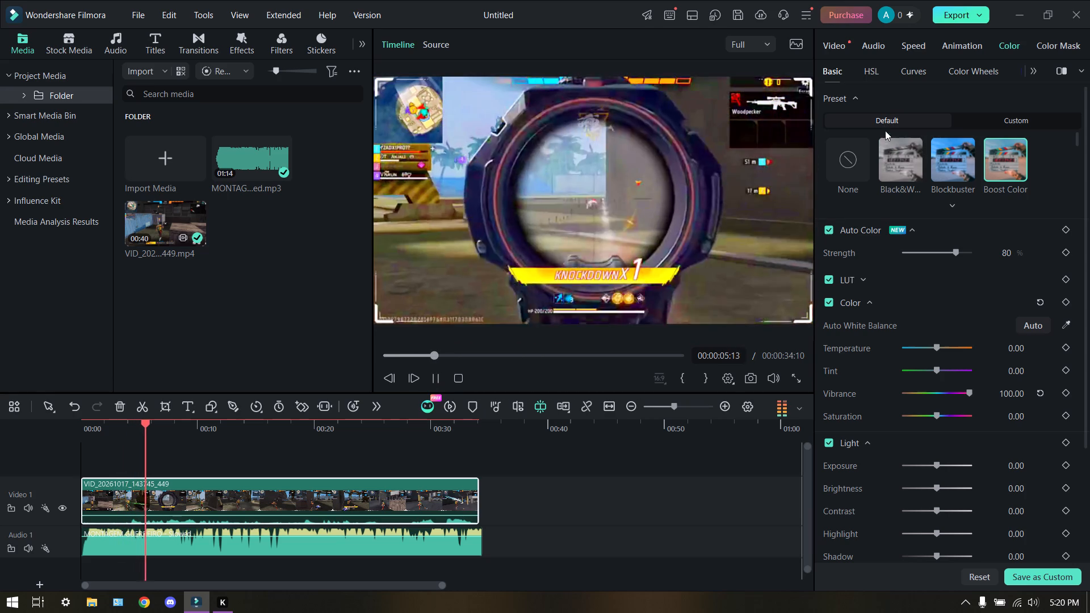
Clear the clip's color preset with None, turn on Auto Color and resume playback.
{"action": "left_click", "coordinate": [853, 140]}
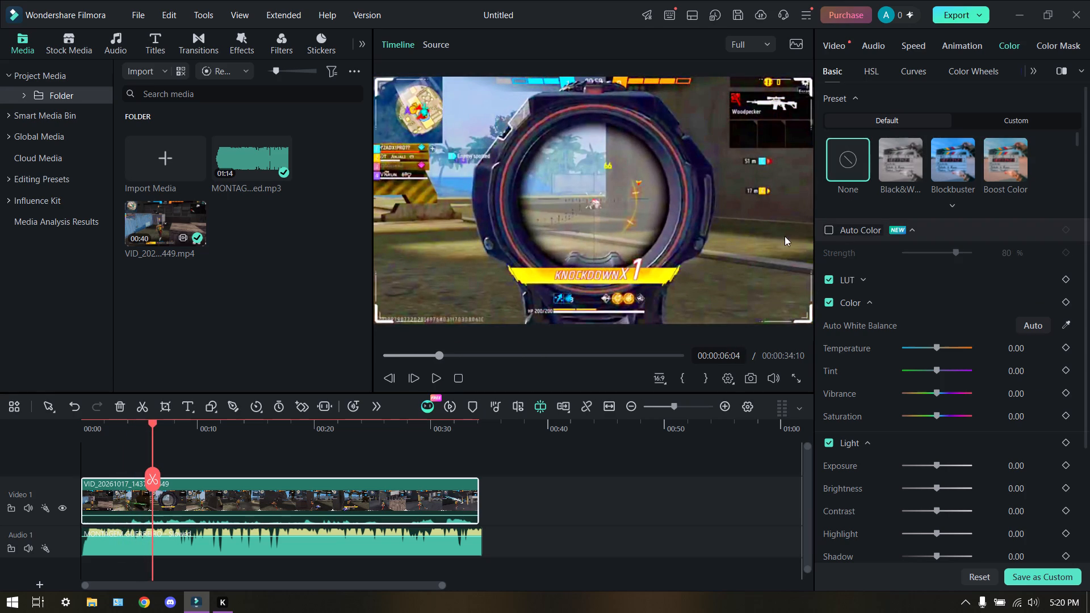
{"action": "left_click", "coordinate": [832, 230]}
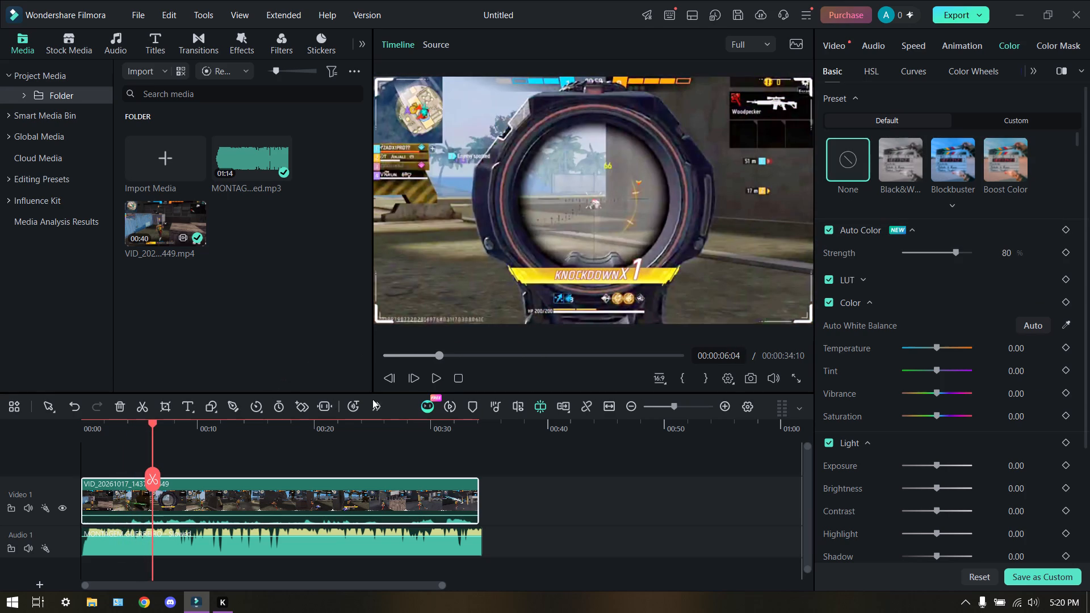
{"action": "left_click", "coordinate": [432, 382]}
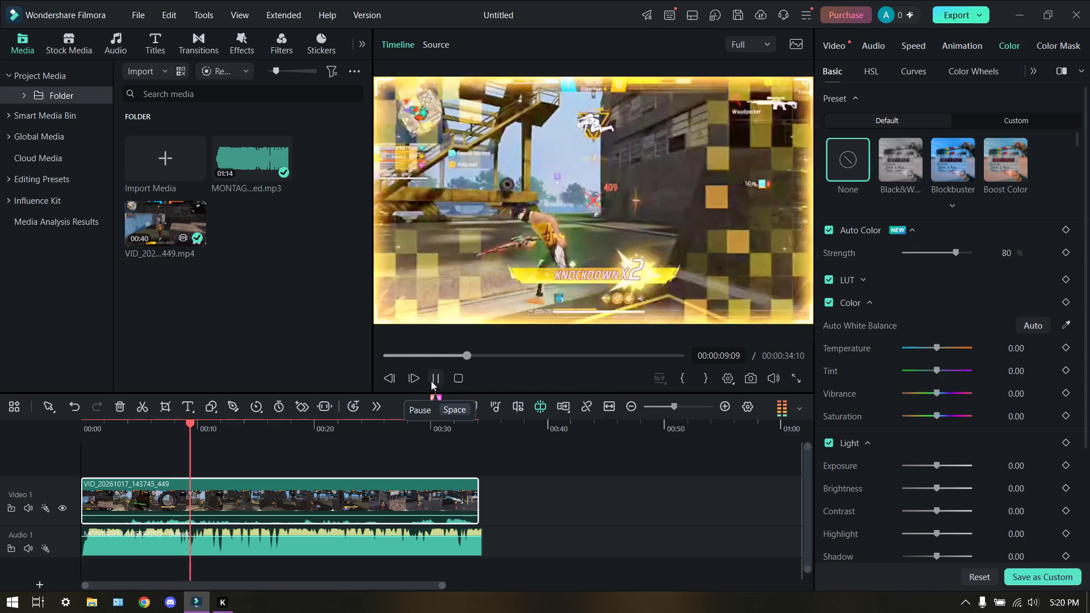
Try the Blockbuster color preset on the gameplay clip, and apply Boost Color instead.
{"action": "left_click", "coordinate": [958, 175]}
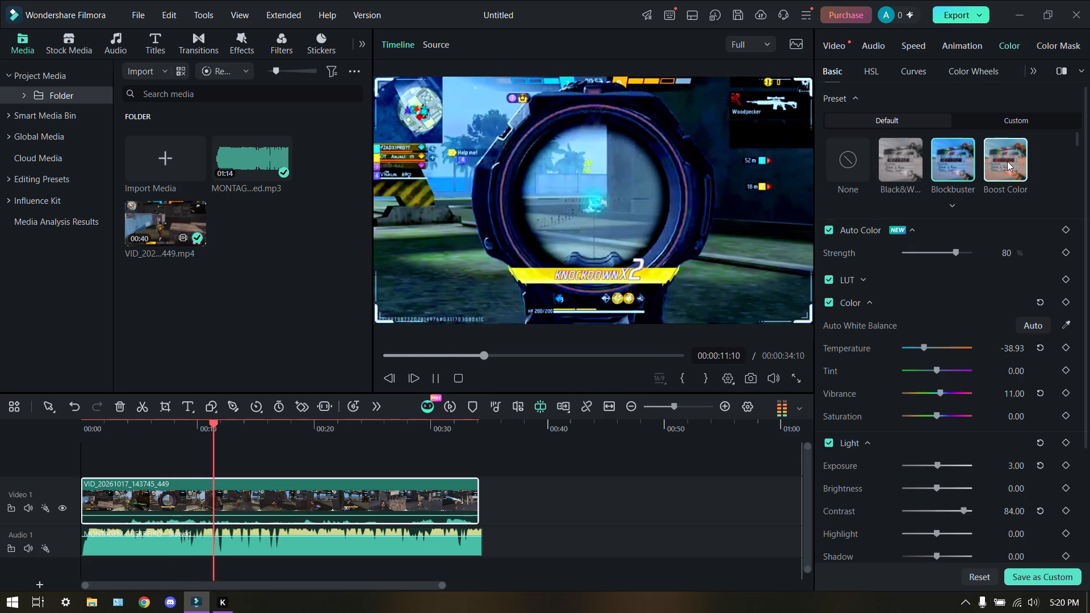
{"action": "left_click", "coordinate": [1011, 161]}
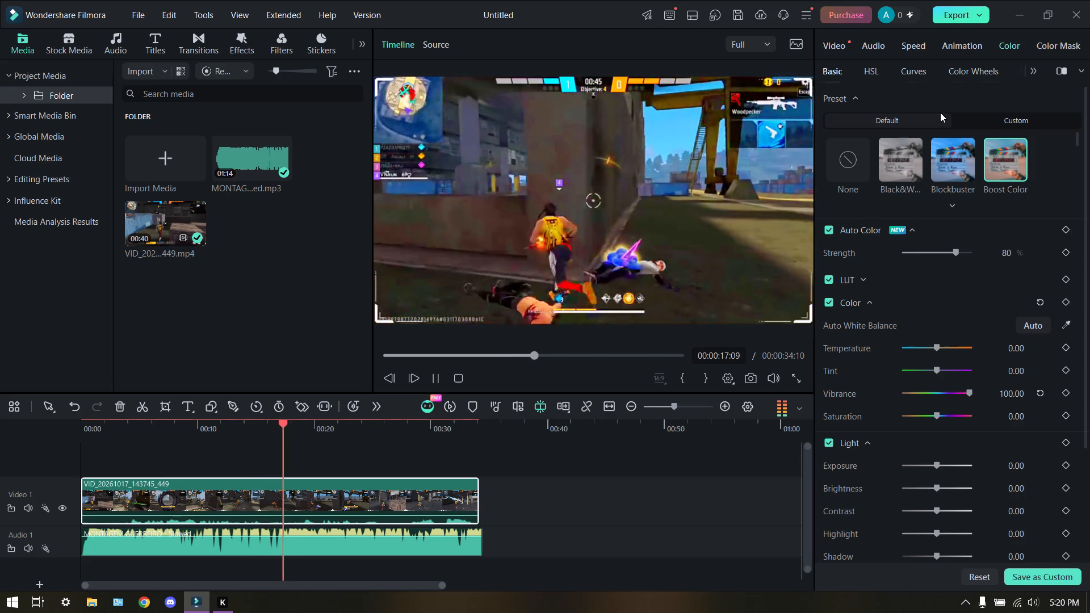
Look through the clip's HSL color ranges, including orange, blue and magenta, and return to red.
{"action": "left_click", "coordinate": [865, 73]}
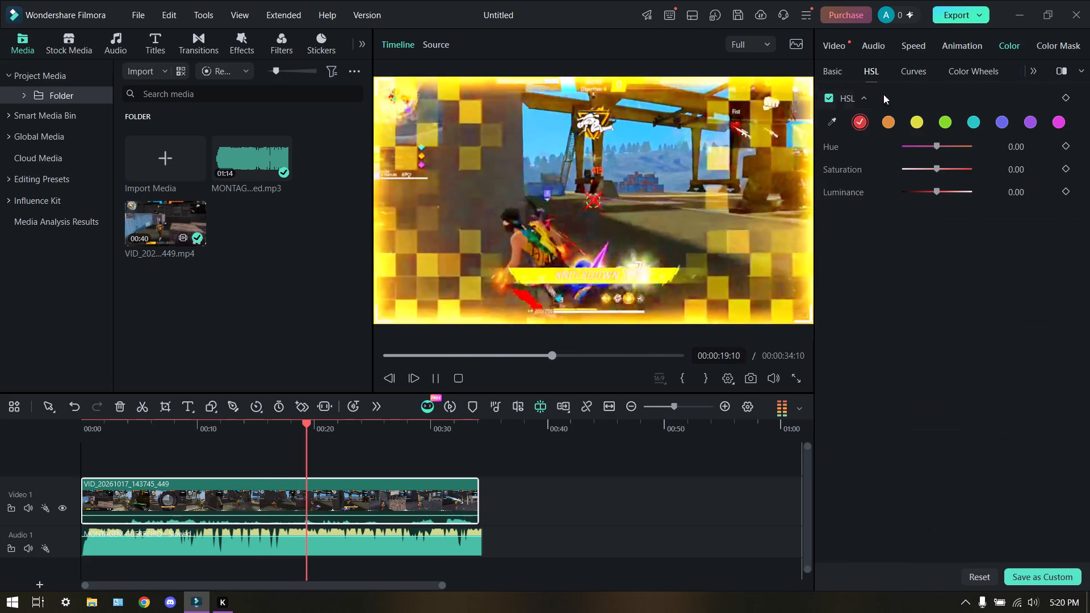
{"action": "left_click", "coordinate": [884, 120]}
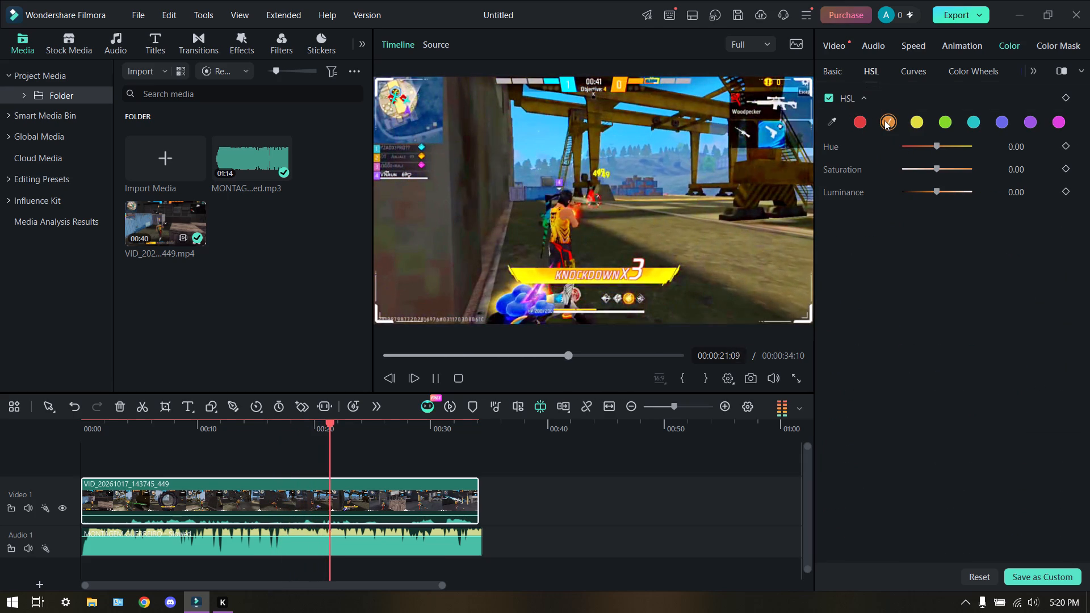
{"action": "left_click", "coordinate": [861, 120]}
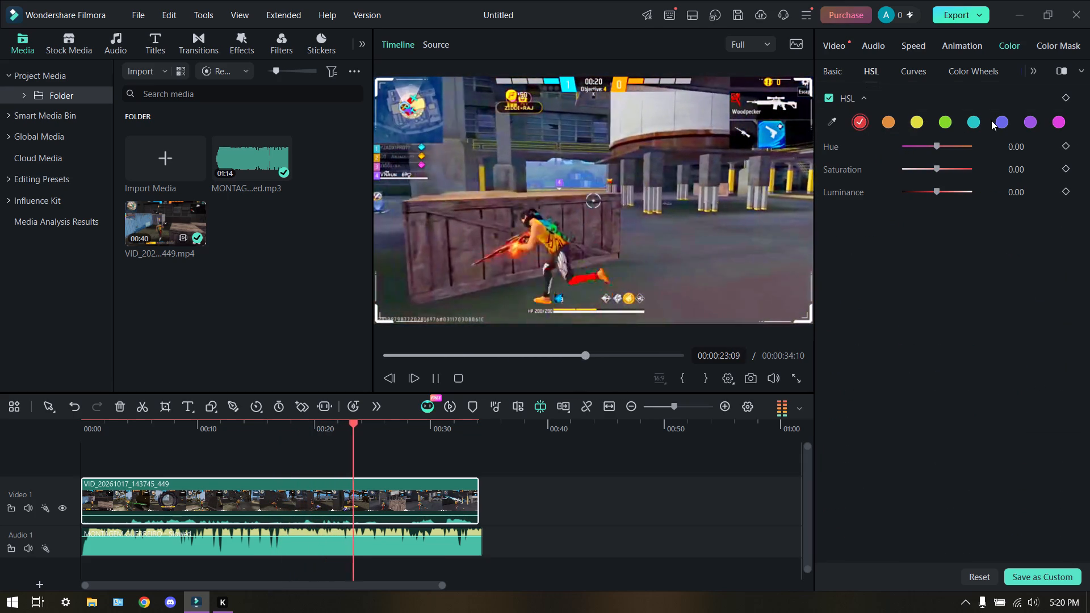
{"action": "left_click", "coordinate": [995, 122]}
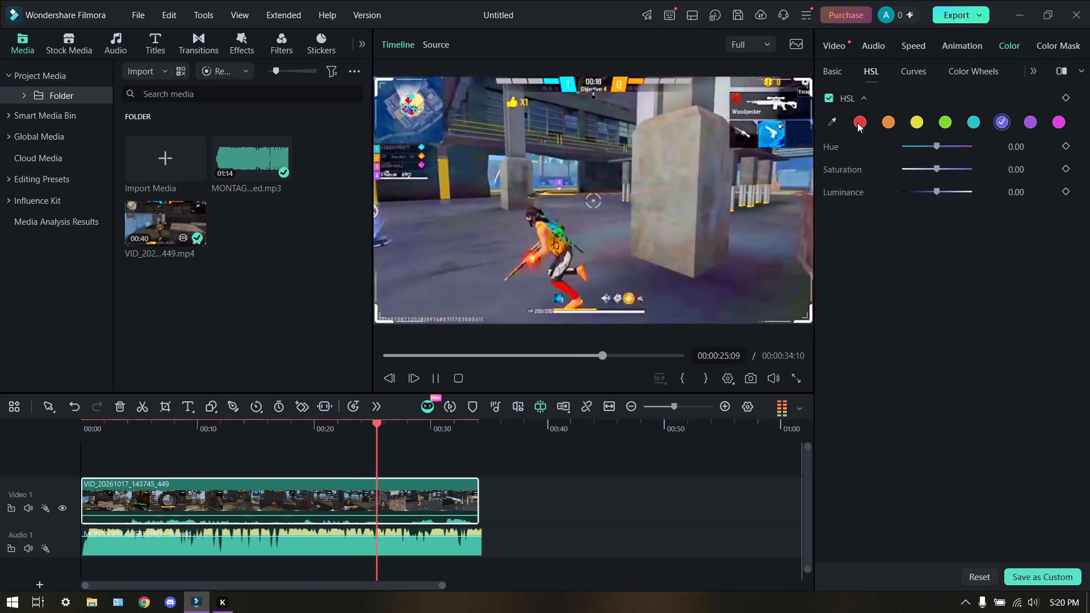
{"action": "left_click", "coordinate": [852, 123]}
{"action": "left_click", "coordinate": [1054, 125]}
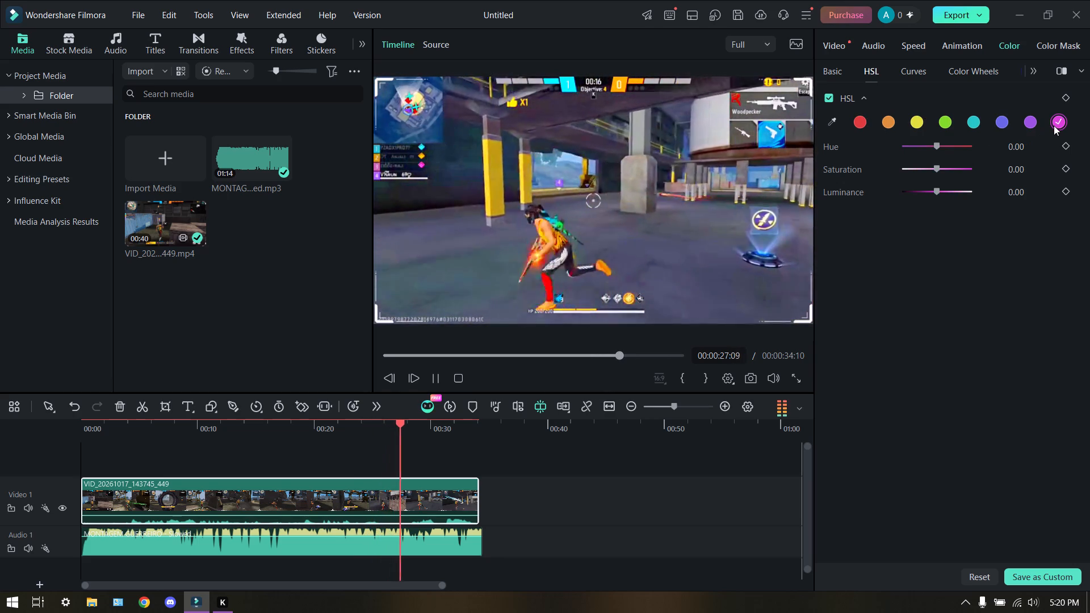
{"action": "left_click", "coordinate": [861, 123]}
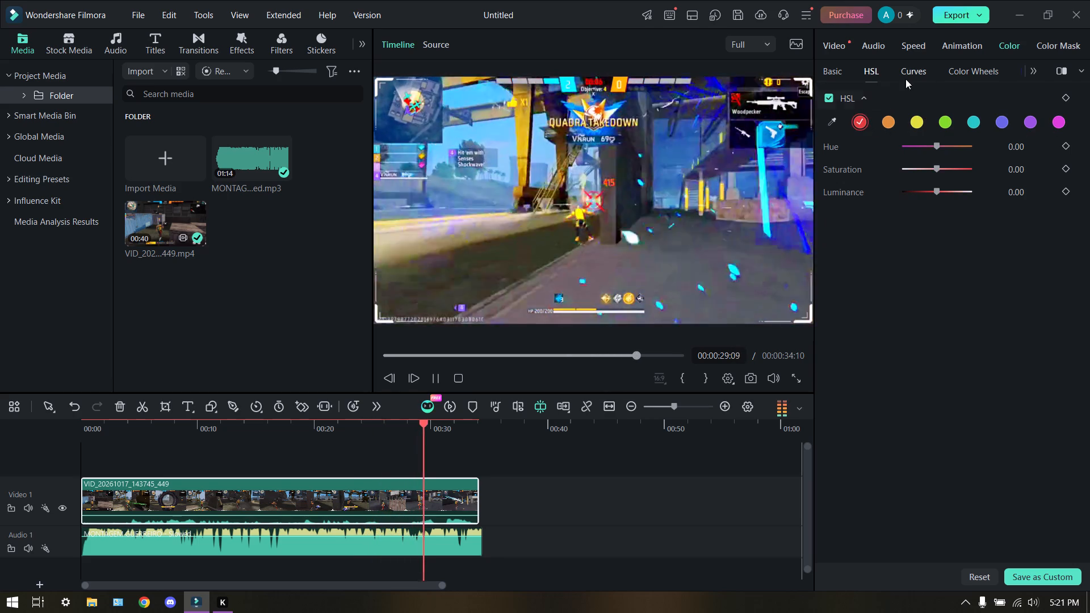
Look through the gameplay clip's Curves, Color Wheels and In motion presets.
{"action": "left_click", "coordinate": [908, 73]}
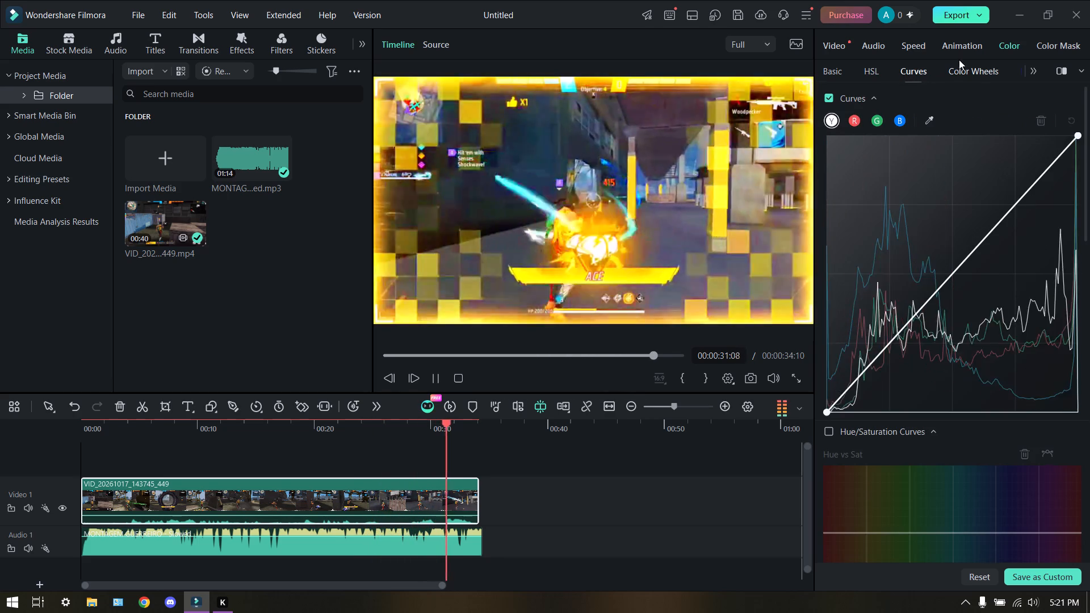
{"action": "left_click", "coordinate": [969, 75]}
{"action": "left_click", "coordinate": [950, 54]}
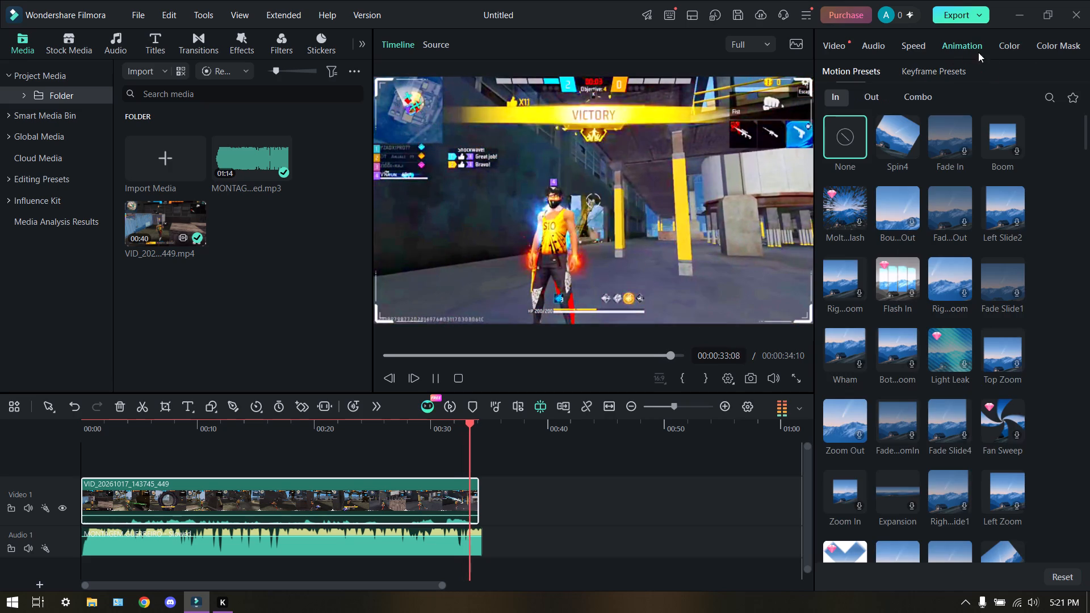
{"action": "left_click", "coordinate": [1018, 53]}
Add a grading layer to the gameplay clip's color mask.
{"action": "left_click", "coordinate": [1053, 44]}
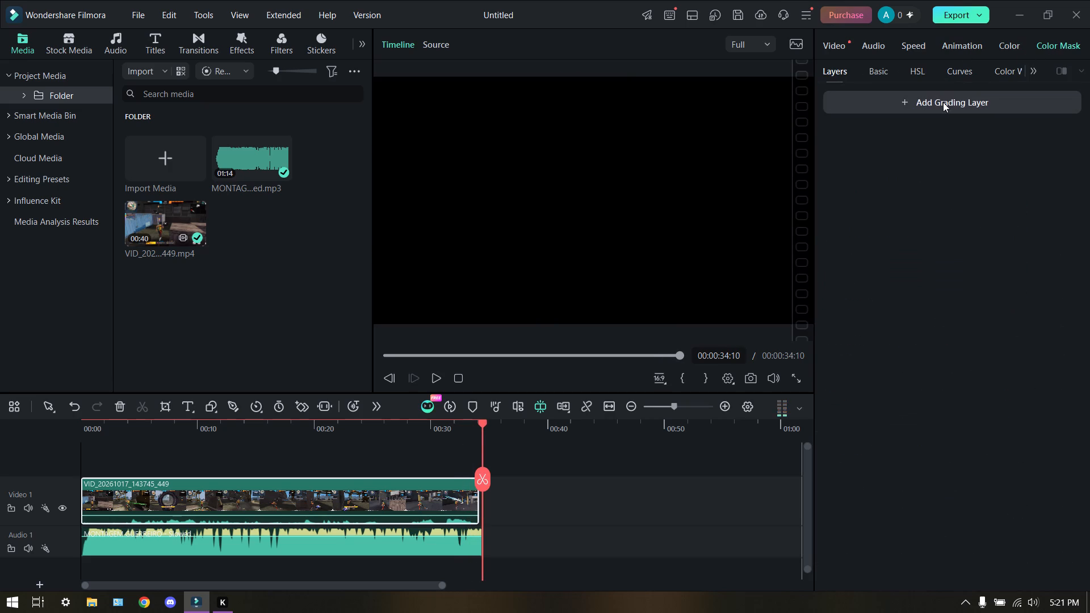
{"action": "left_click", "coordinate": [942, 103]}
{"action": "left_click", "coordinate": [798, 168]}
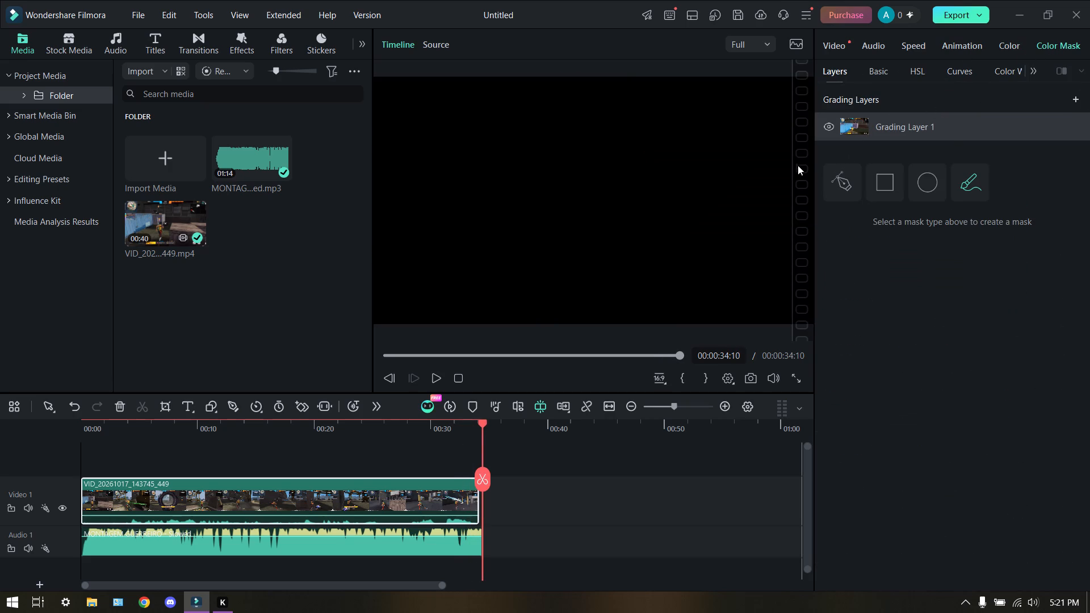
Examine the grading layer's color adjustments and the clip's transform, tracking and AI Matting options, replaying the sequence meanwhile.
{"action": "left_click", "coordinate": [1003, 75]}
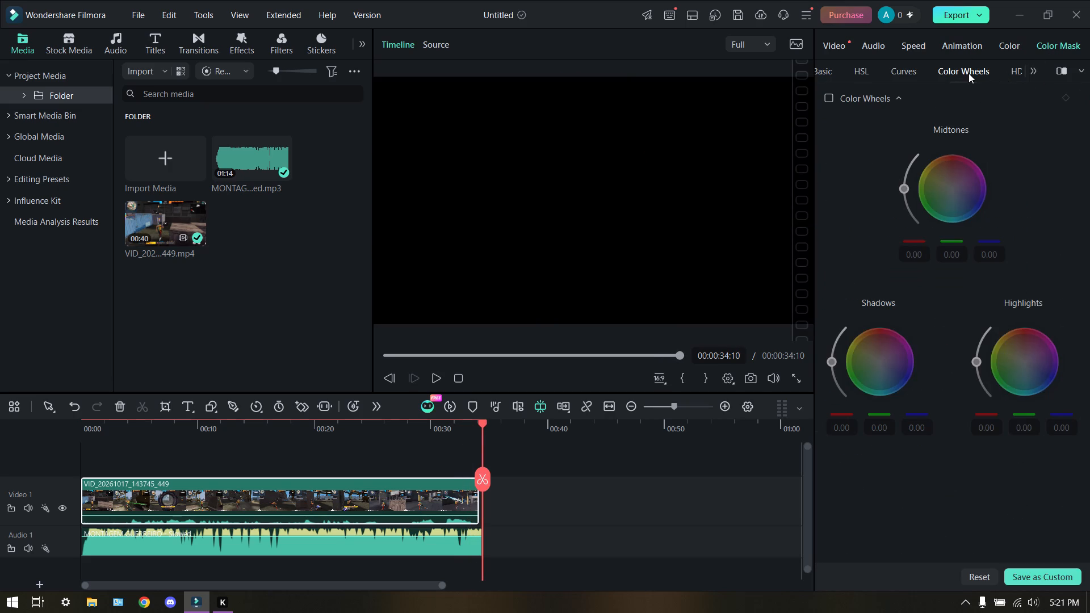
{"action": "left_click", "coordinate": [909, 72]}
{"action": "left_click", "coordinate": [863, 68]}
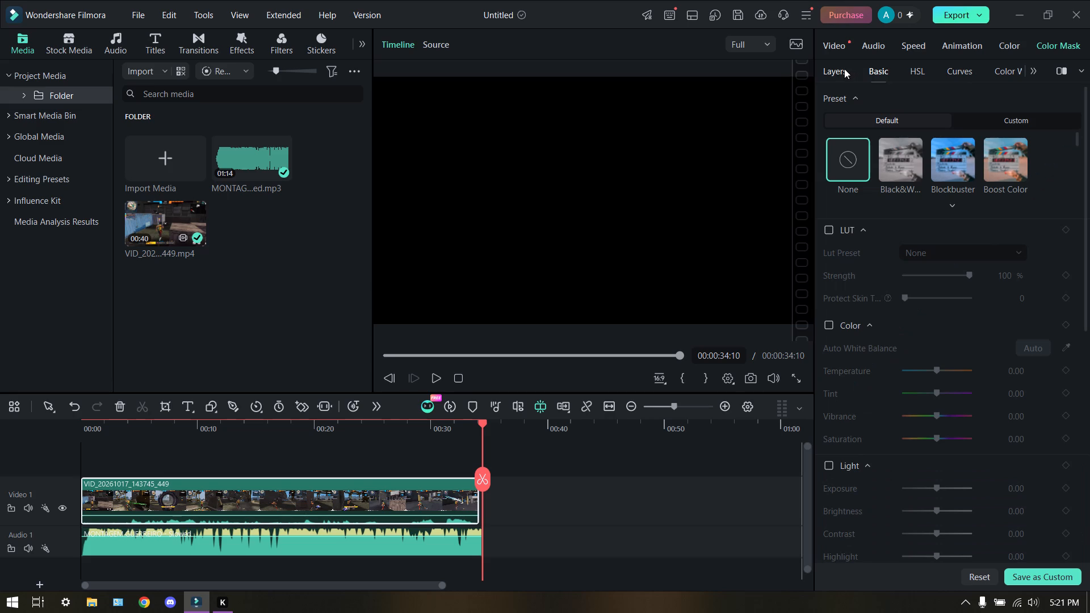
{"action": "left_click", "coordinate": [837, 70]}
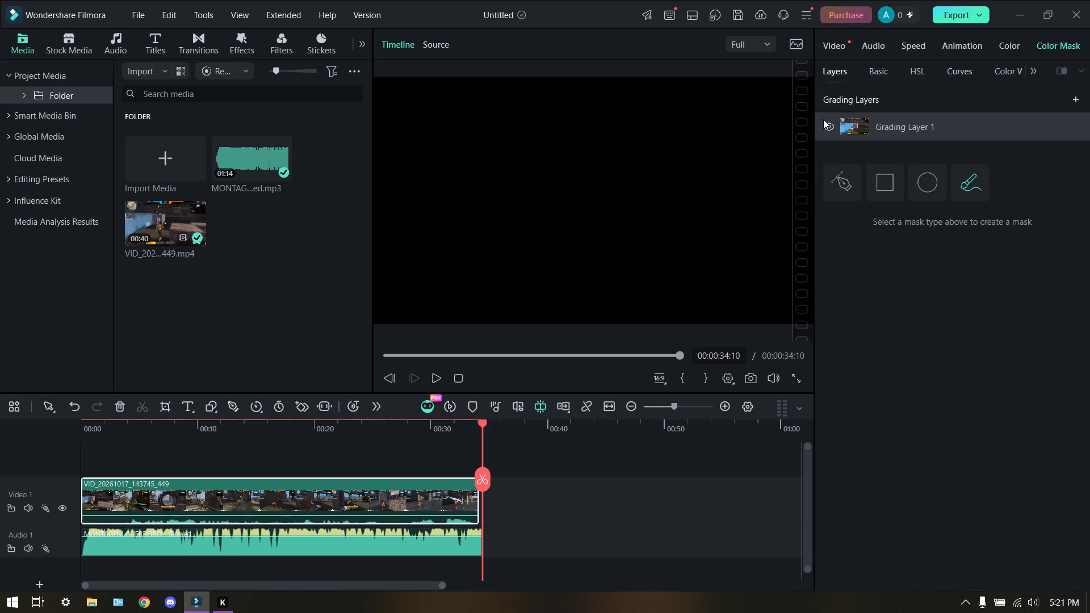
{"action": "left_click", "coordinate": [851, 47]}
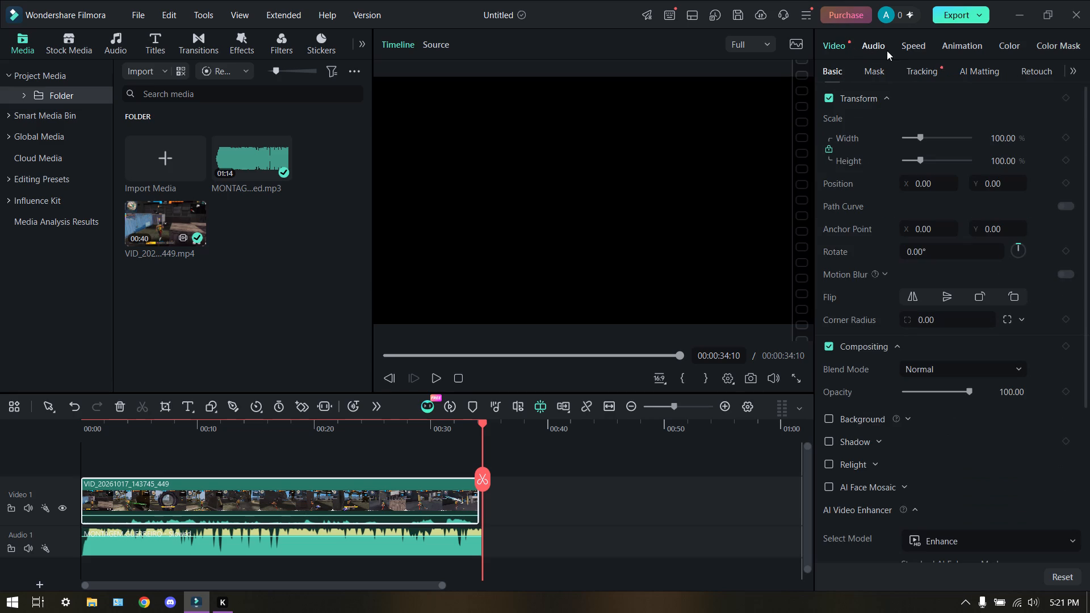
{"action": "scroll", "coordinate": [883, 96], "scroll_direction": "down", "scroll_amount": 1}
{"action": "left_click", "coordinate": [870, 72]}
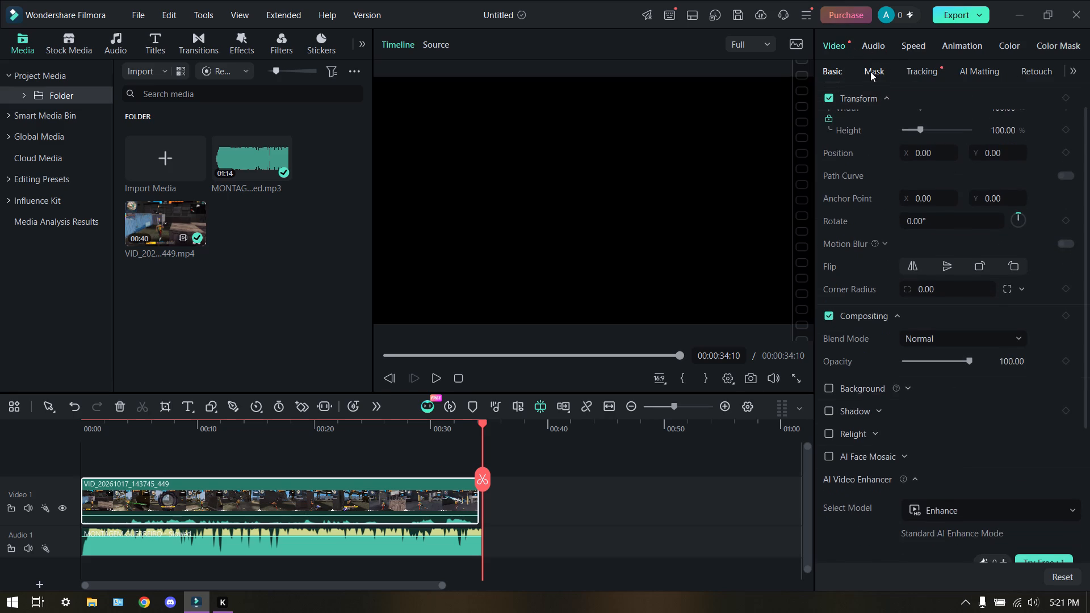
{"action": "left_click", "coordinate": [920, 74]}
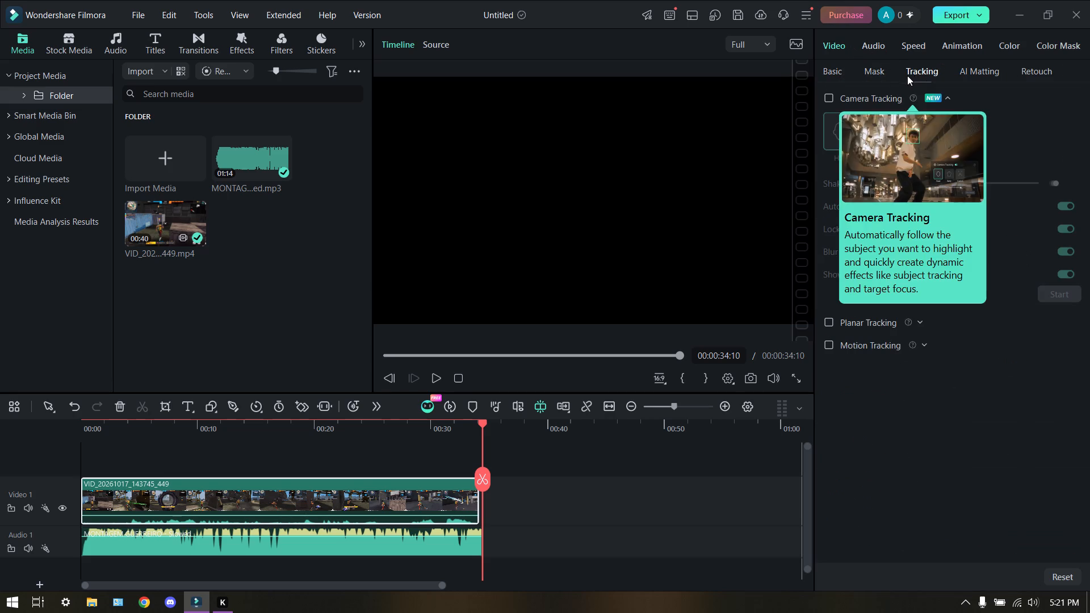
{"action": "left_click", "coordinate": [837, 96]}
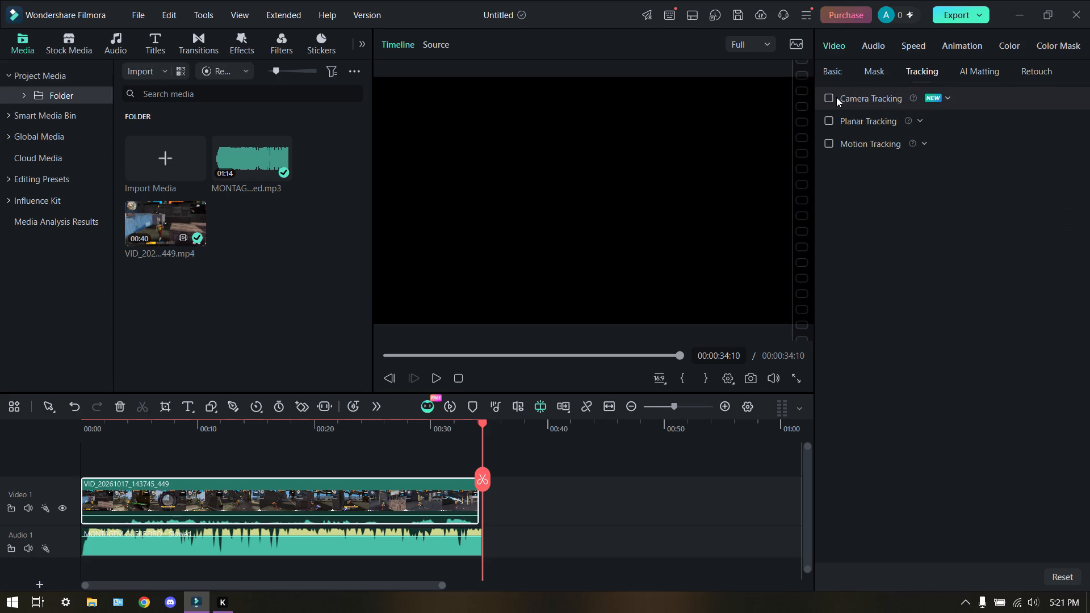
{"action": "left_click", "coordinate": [437, 377]}
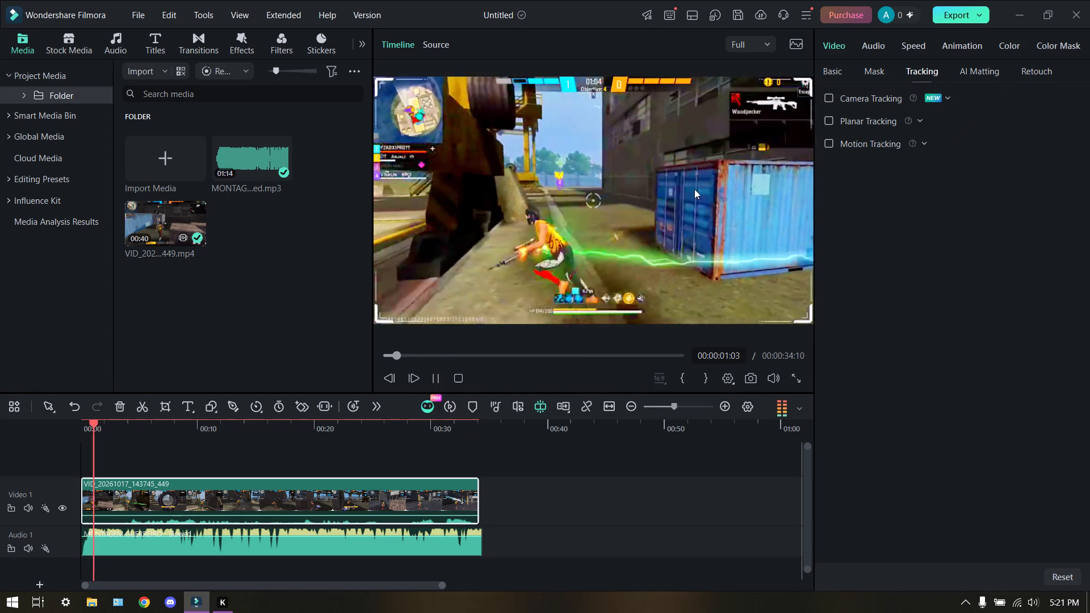
{"action": "left_click", "coordinate": [959, 70]}
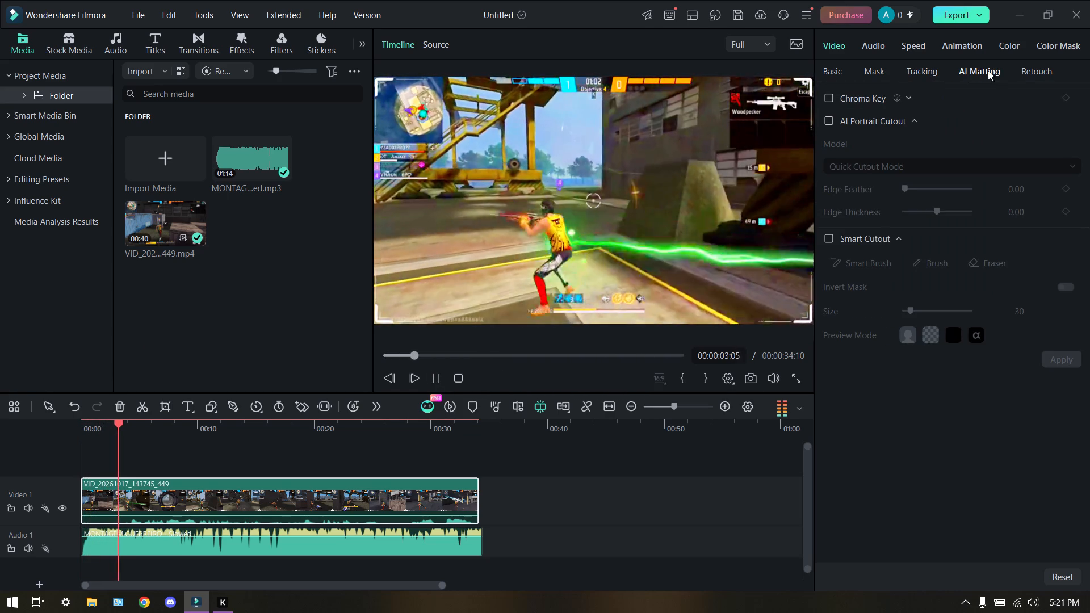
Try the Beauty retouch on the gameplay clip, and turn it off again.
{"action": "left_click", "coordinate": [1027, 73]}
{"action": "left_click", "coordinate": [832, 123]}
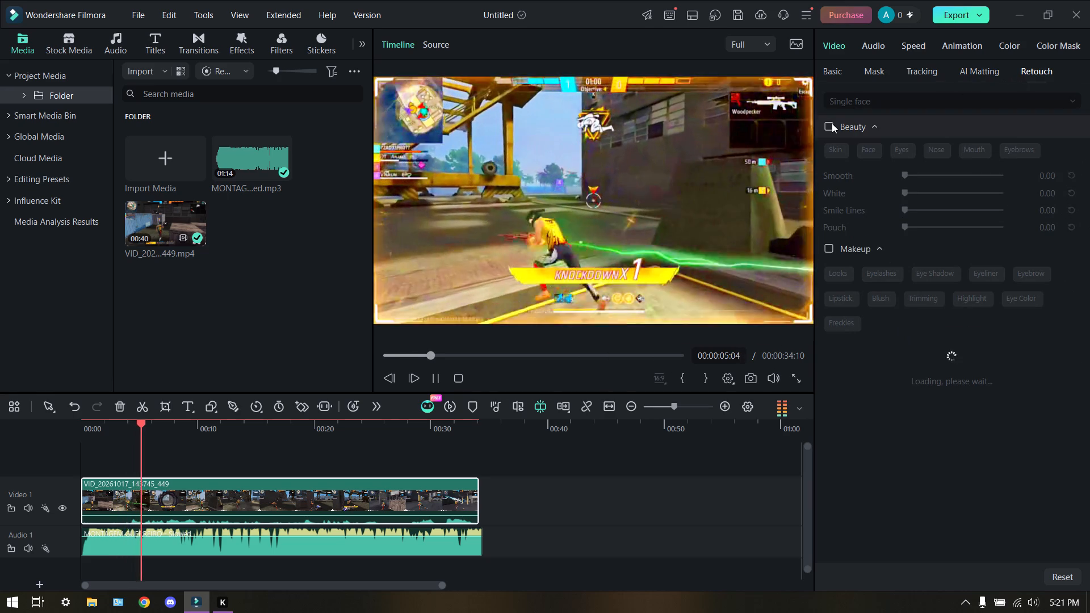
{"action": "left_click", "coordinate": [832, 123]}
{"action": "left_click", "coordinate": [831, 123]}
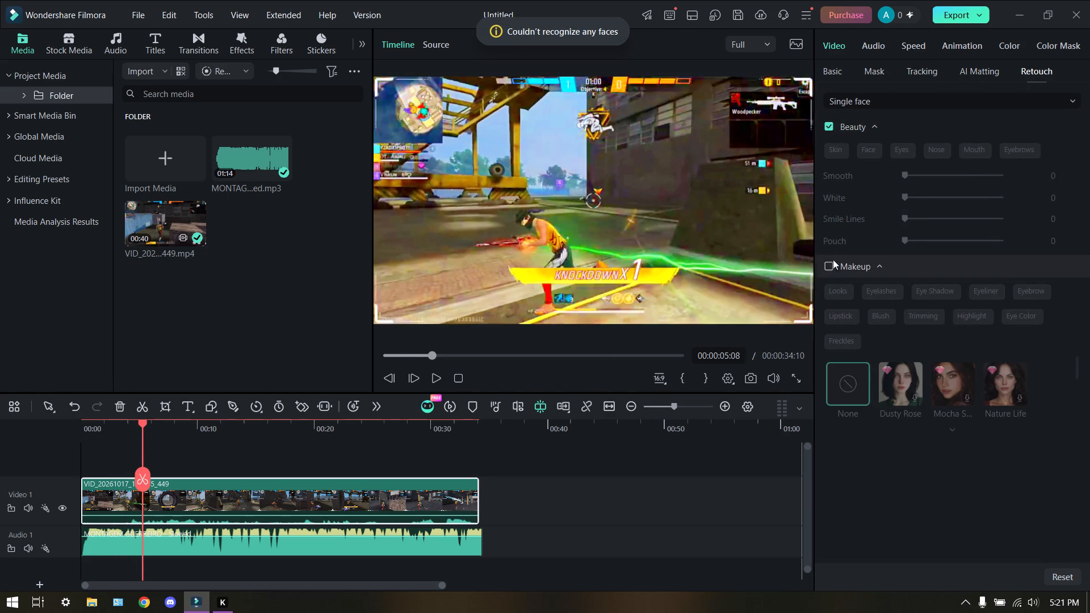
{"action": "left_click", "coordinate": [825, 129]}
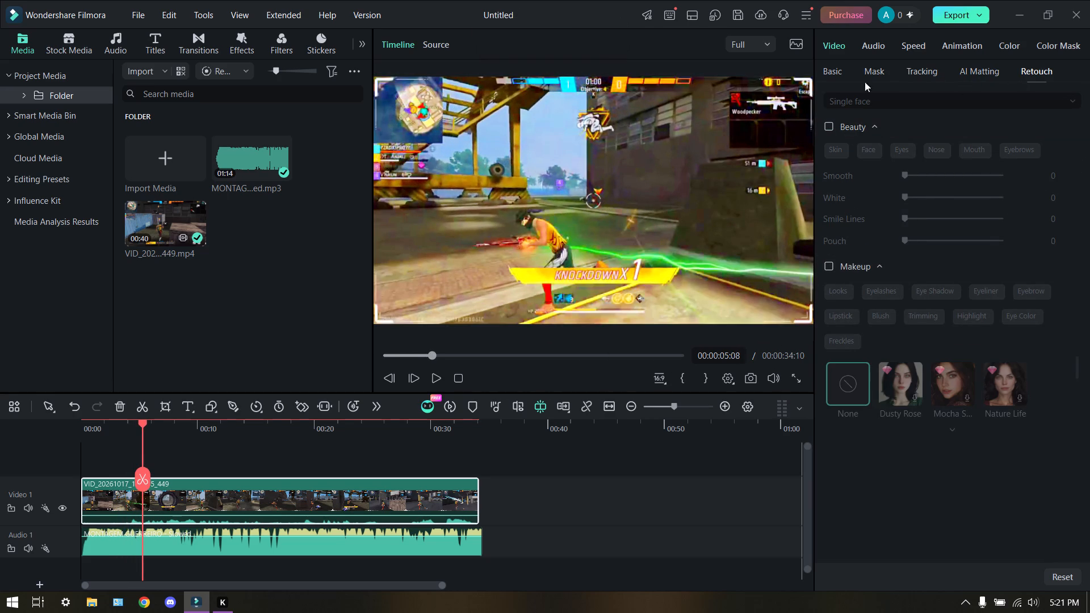
{"action": "left_click", "coordinate": [1011, 49]}
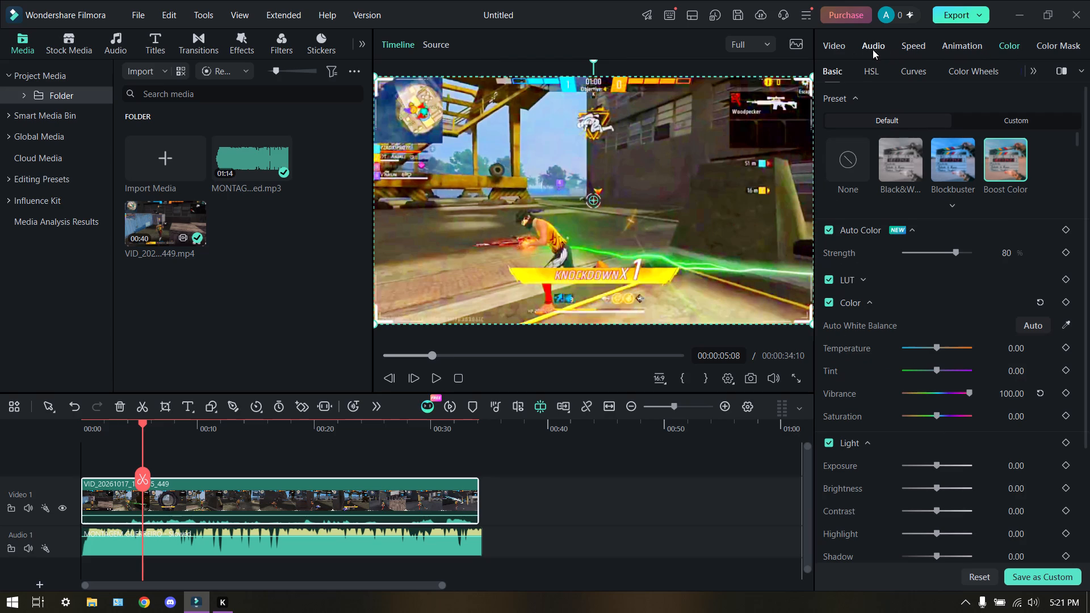
{"action": "left_click", "coordinate": [844, 50]}
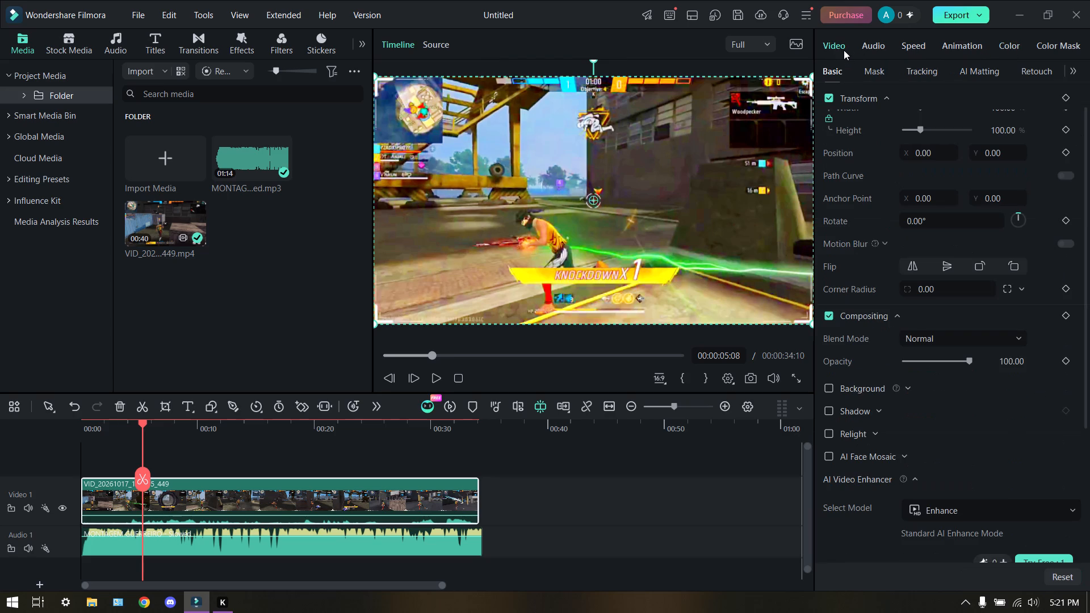
{"action": "left_click", "coordinate": [903, 69]}
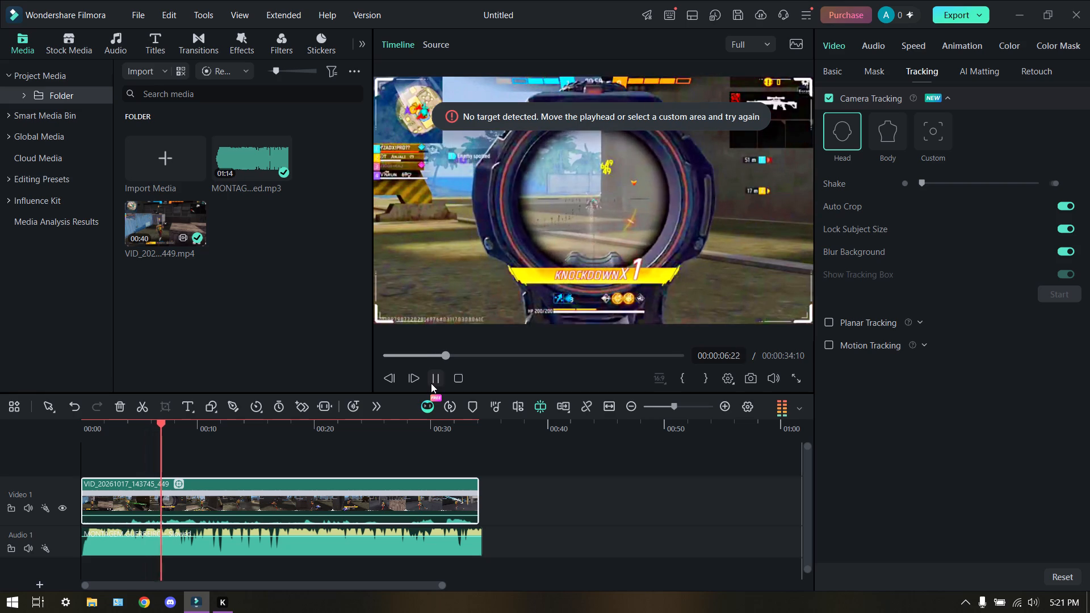
{"action": "left_click", "coordinate": [883, 136]}
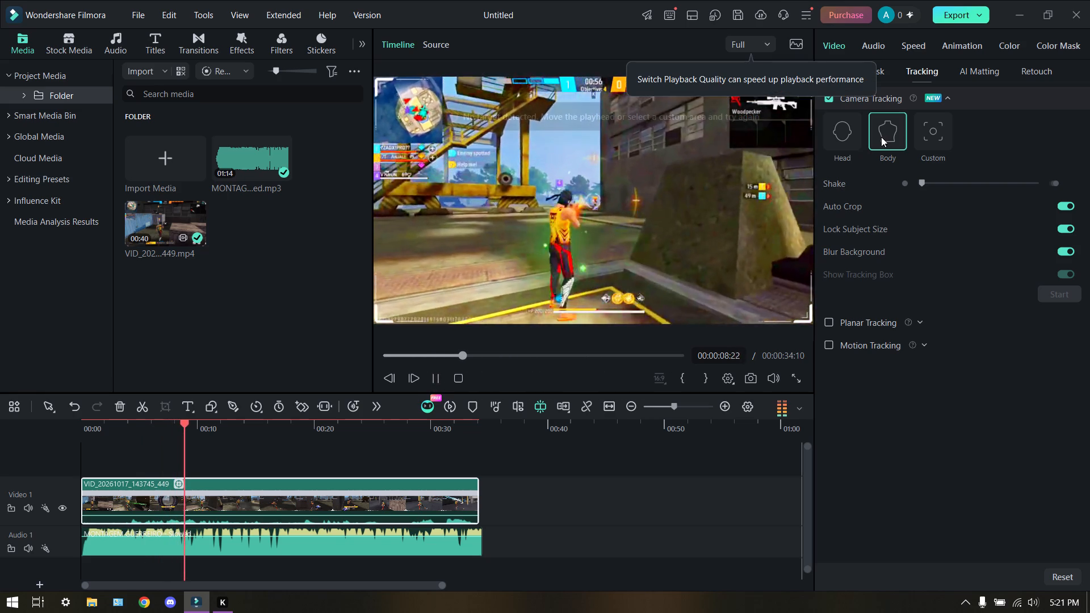
{"action": "left_click", "coordinate": [932, 131]}
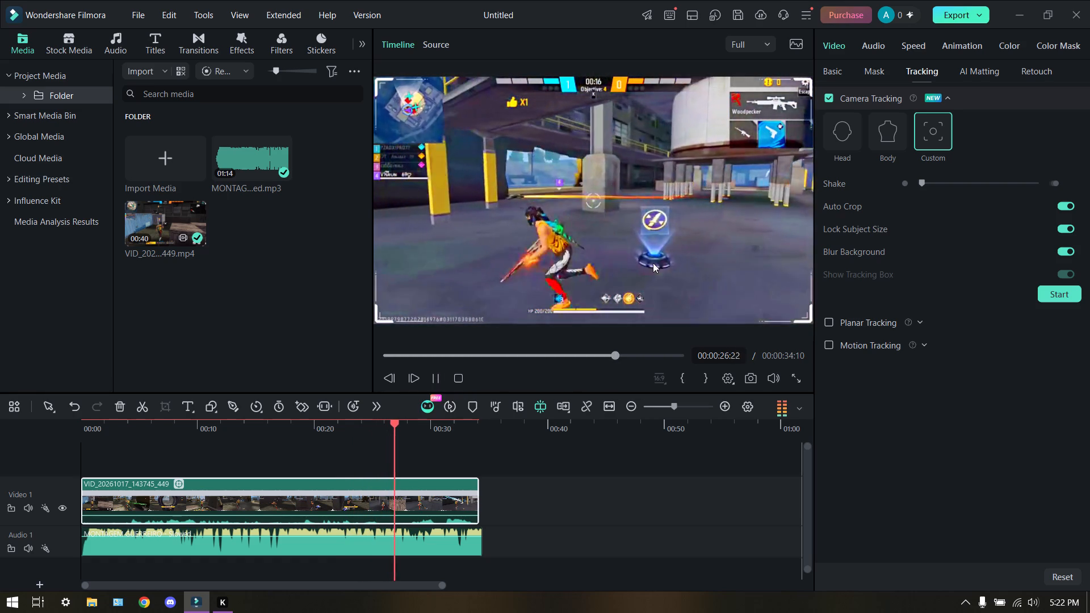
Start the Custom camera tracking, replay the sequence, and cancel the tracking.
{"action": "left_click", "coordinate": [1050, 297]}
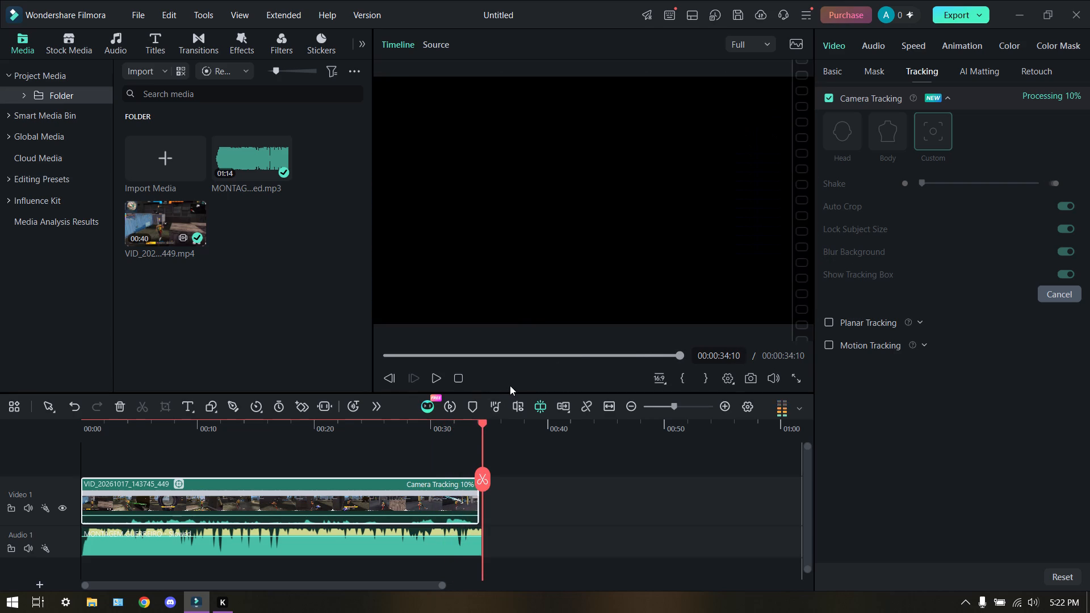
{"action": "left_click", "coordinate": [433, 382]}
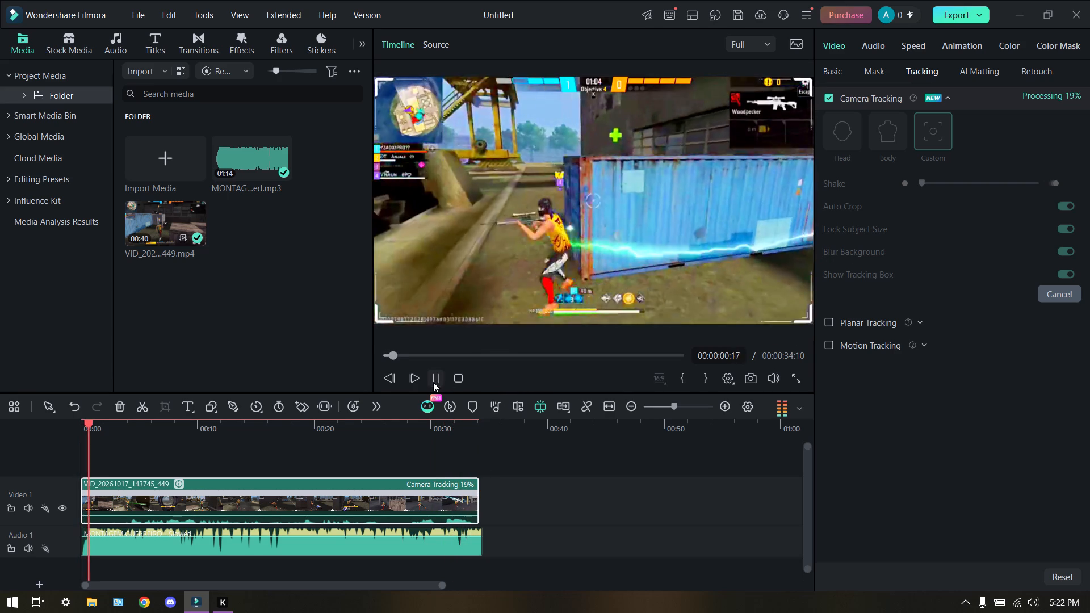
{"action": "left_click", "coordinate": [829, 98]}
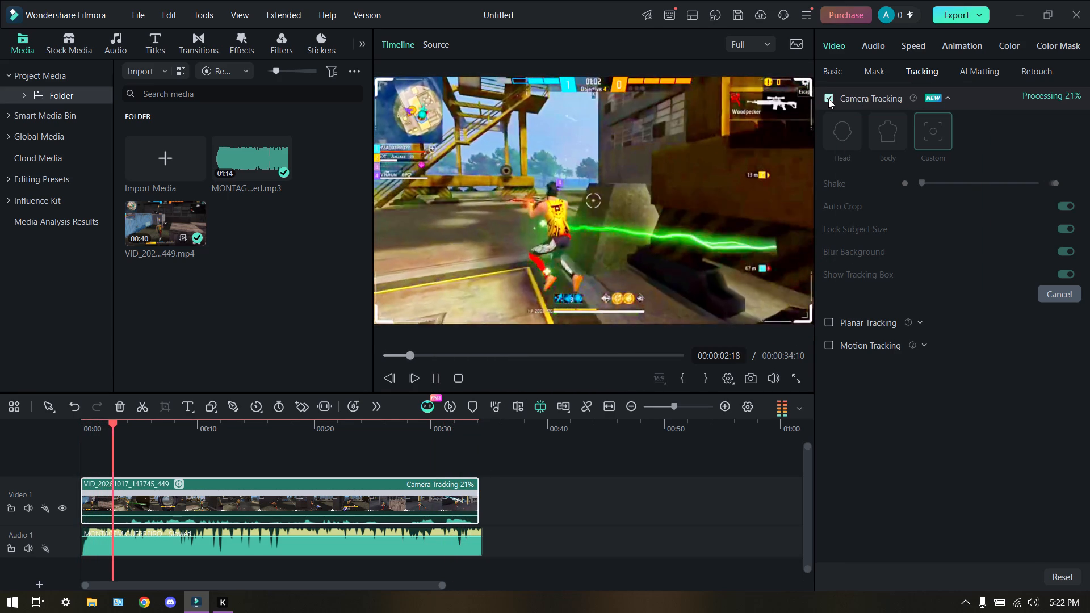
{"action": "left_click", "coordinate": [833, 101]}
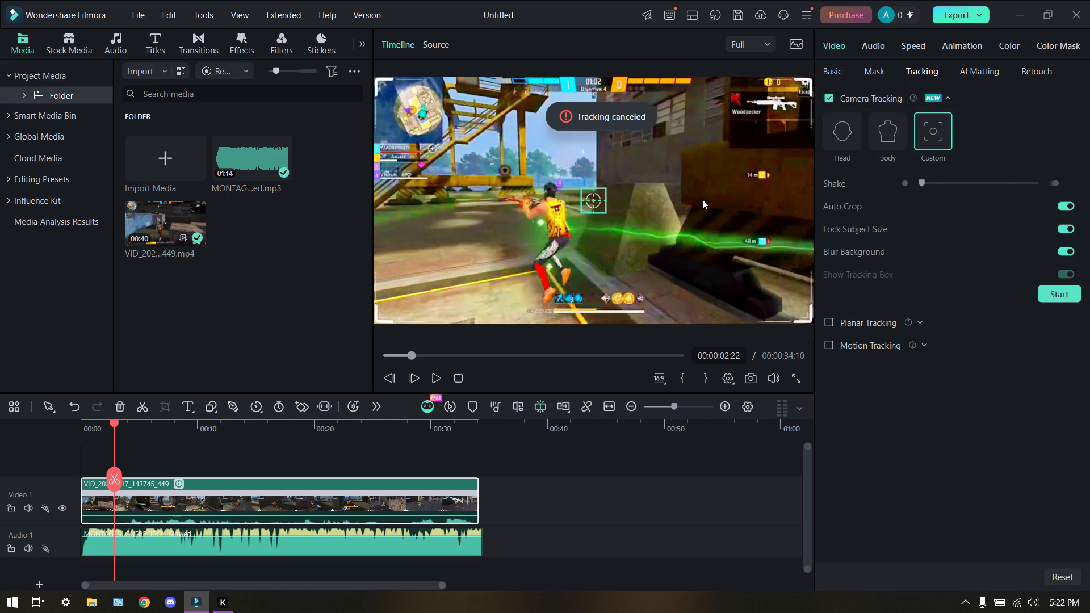
Start the clip's Custom camera tracking again, playing the sequence before and during processing.
{"action": "left_click", "coordinate": [437, 376]}
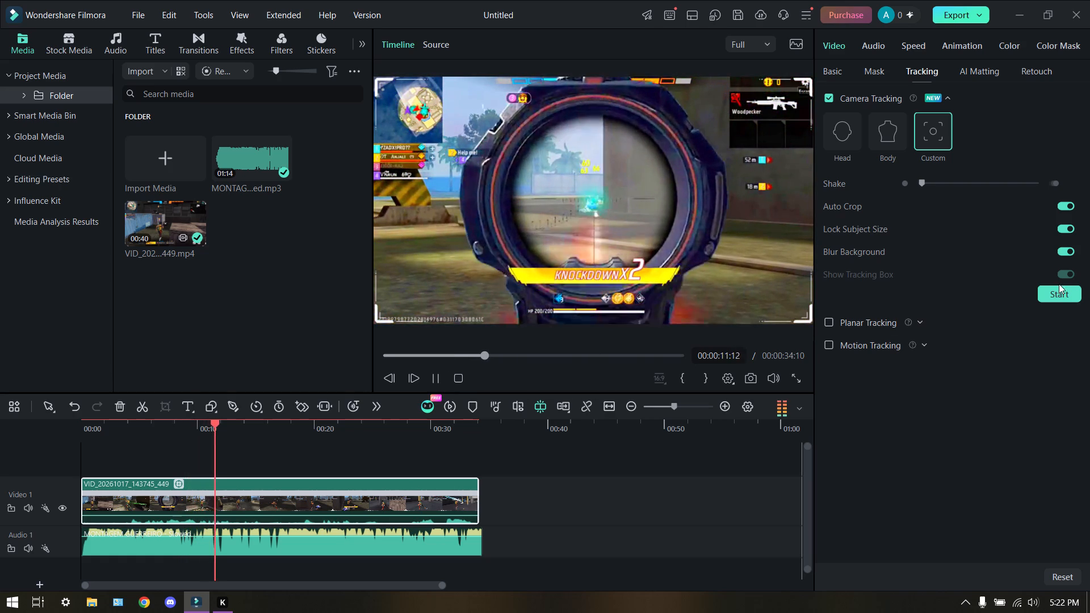
{"action": "left_click", "coordinate": [1045, 294]}
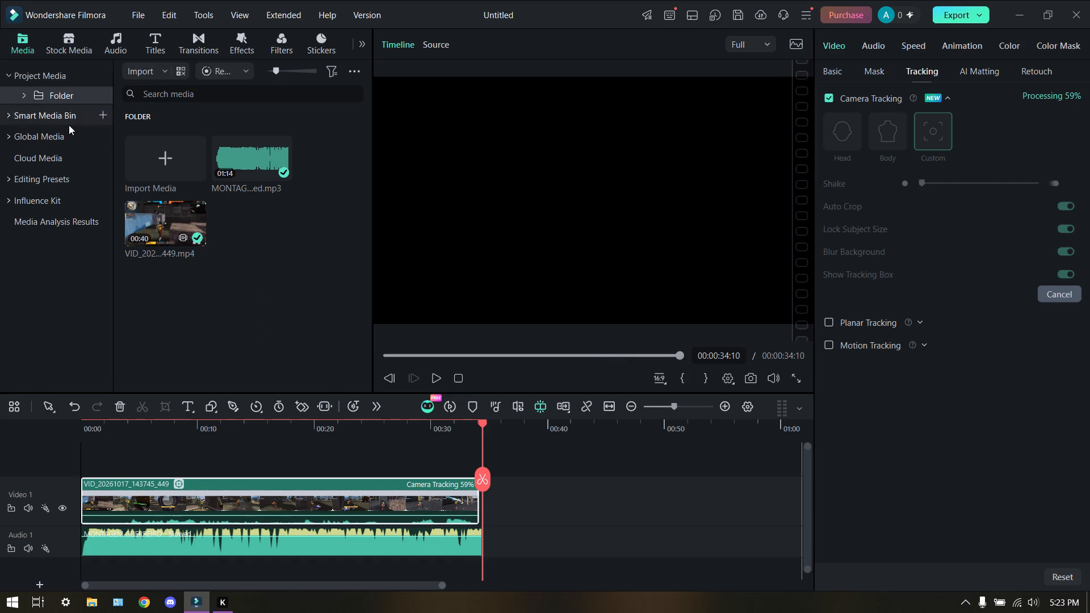
{"action": "left_click", "coordinate": [441, 383]}
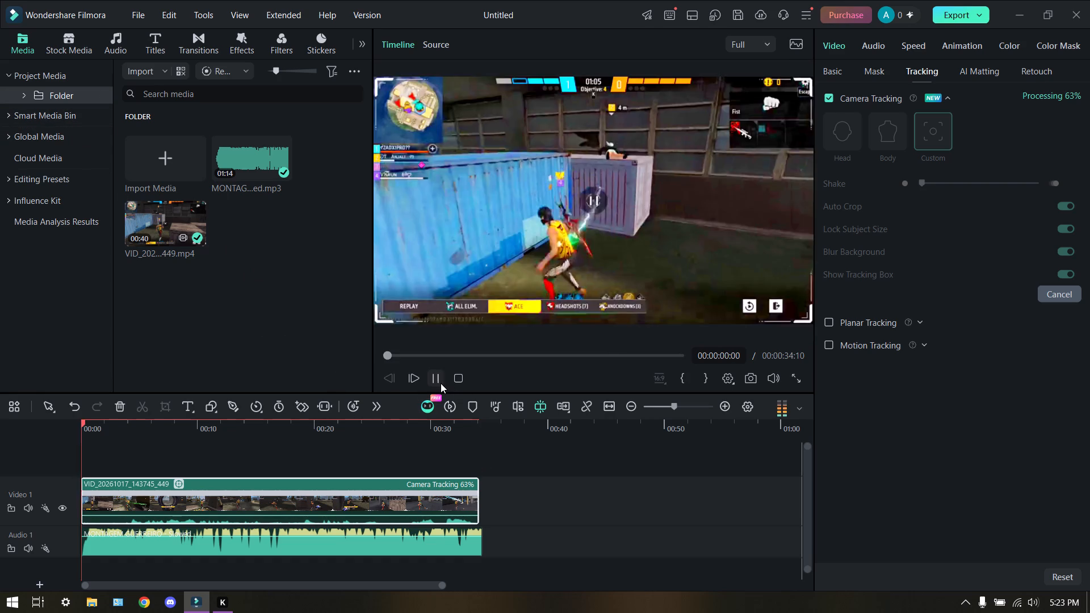
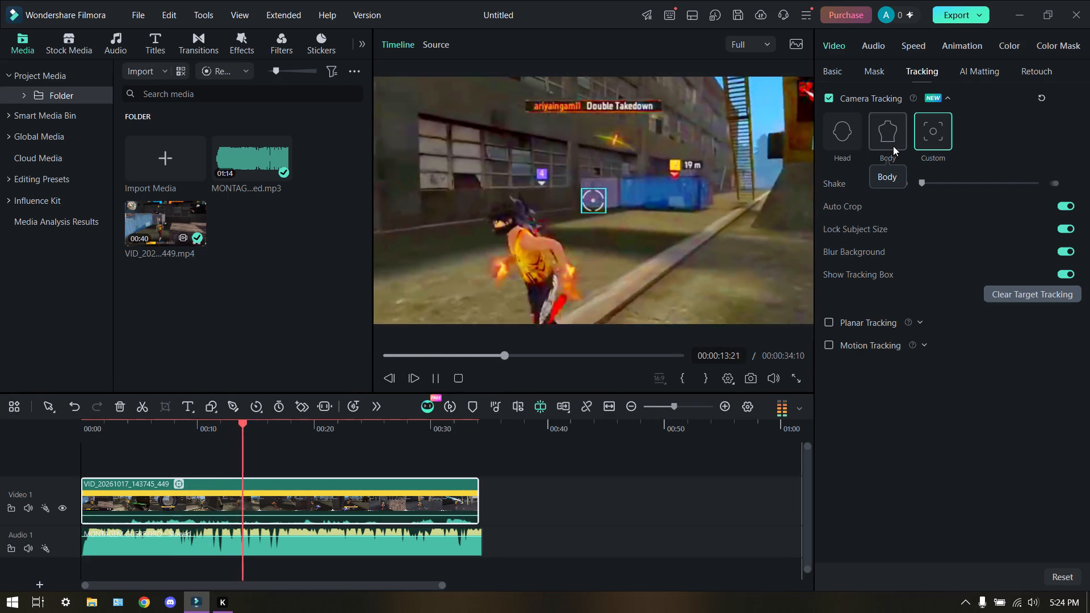
Switch the gameplay clip's camera tracking target from Custom to Head, trying Body first.
{"action": "left_click", "coordinate": [893, 146]}
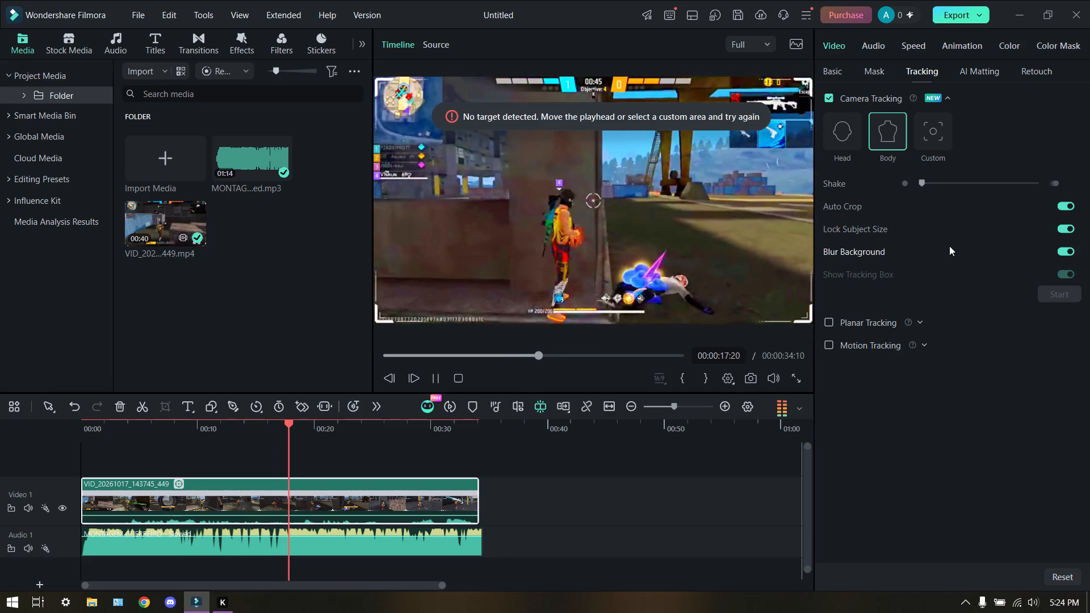
{"action": "left_click", "coordinate": [876, 145]}
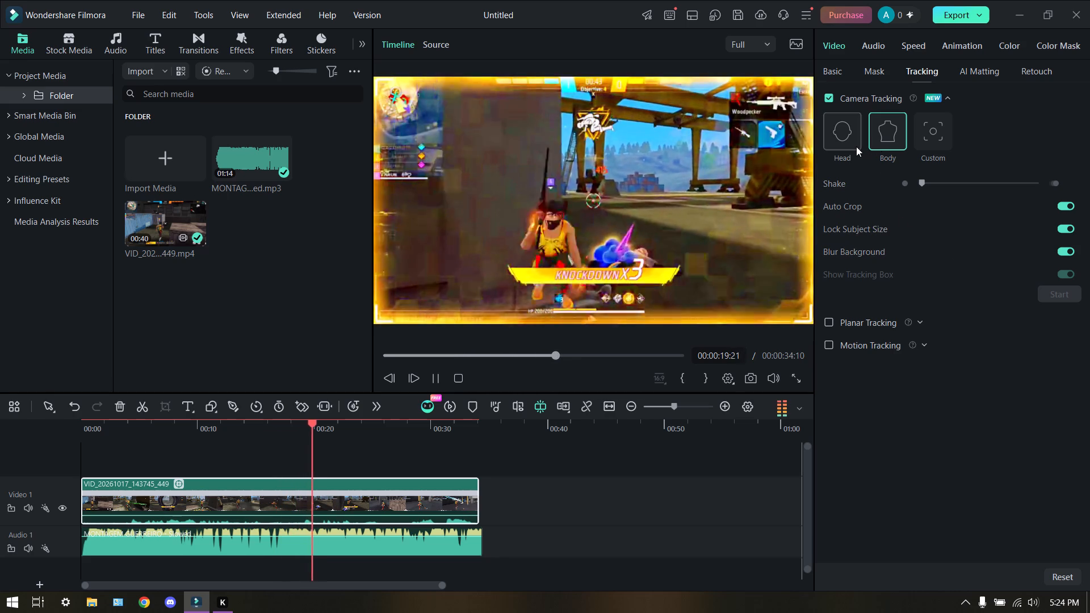
{"action": "left_click", "coordinate": [856, 146]}
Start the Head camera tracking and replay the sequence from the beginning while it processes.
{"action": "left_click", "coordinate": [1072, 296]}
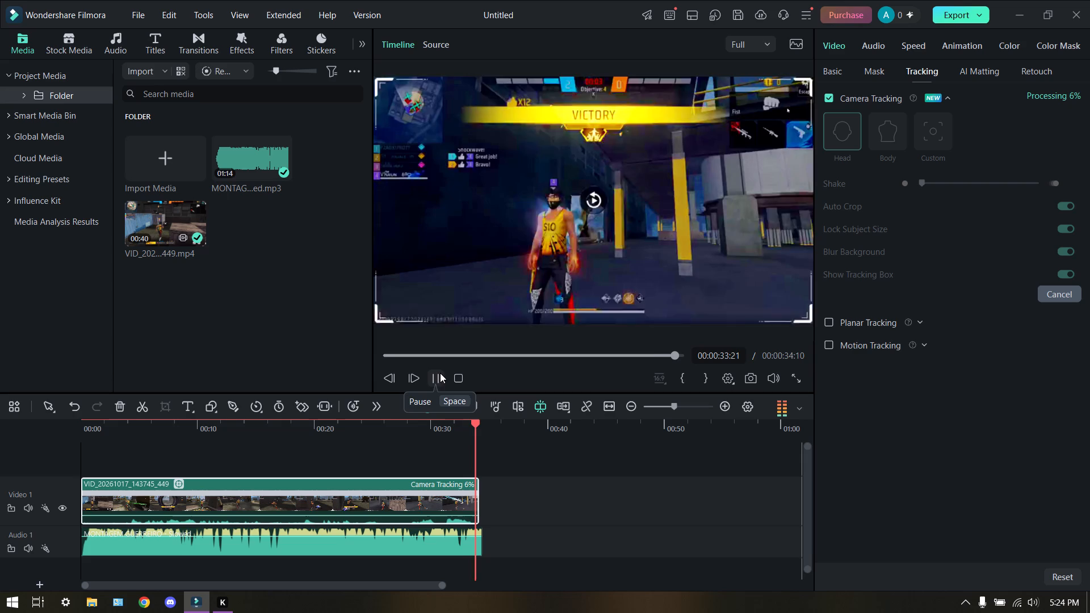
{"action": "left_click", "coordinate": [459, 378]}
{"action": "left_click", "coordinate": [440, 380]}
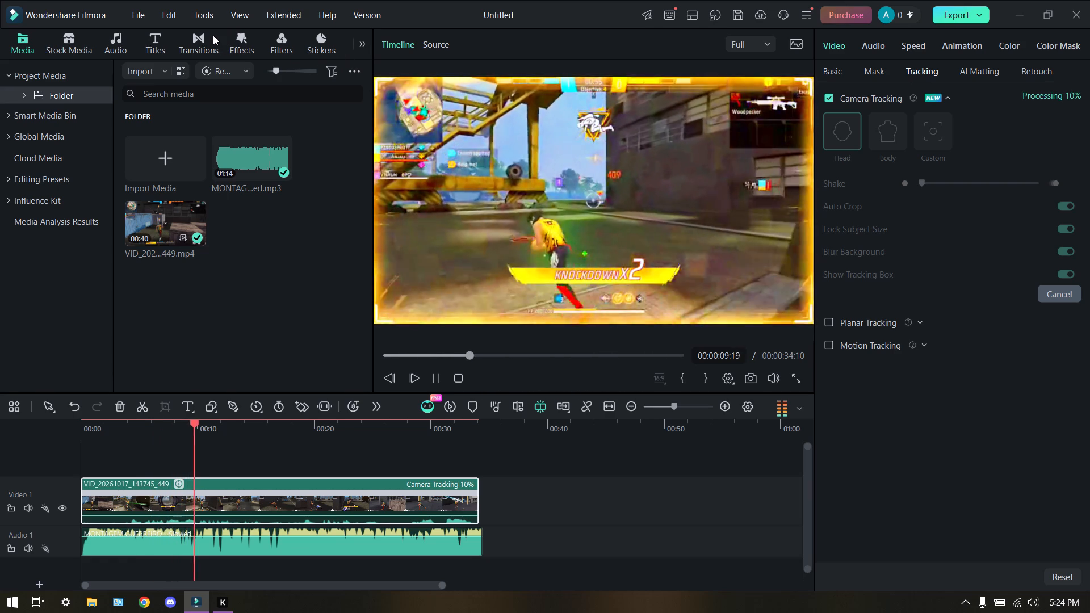
Browse the trending transitions and preview Dissolve and Fade.
{"action": "left_click", "coordinate": [207, 37]}
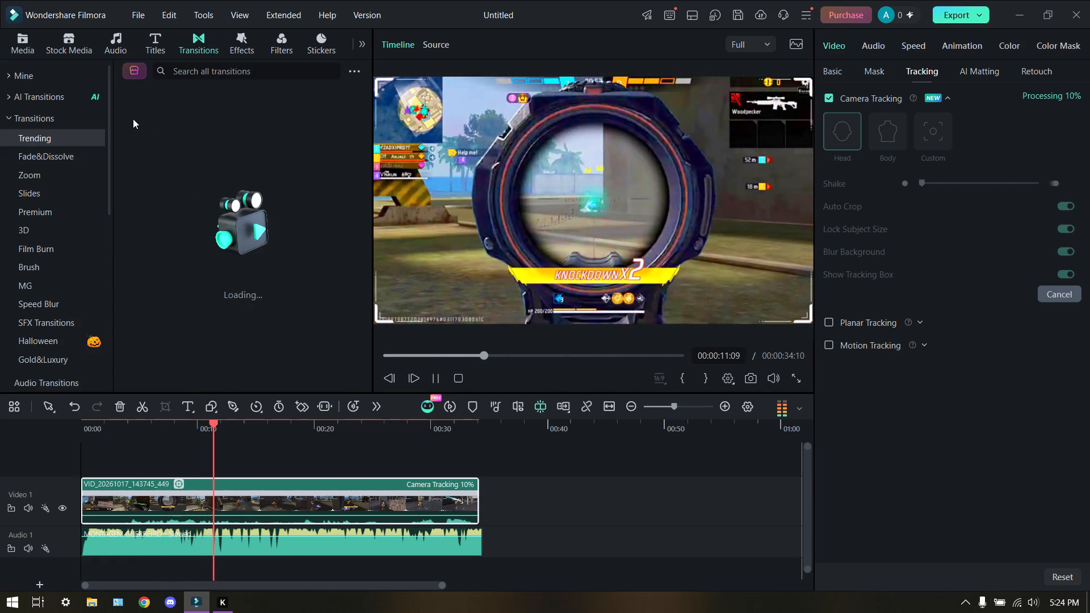
{"action": "left_click", "coordinate": [275, 133]}
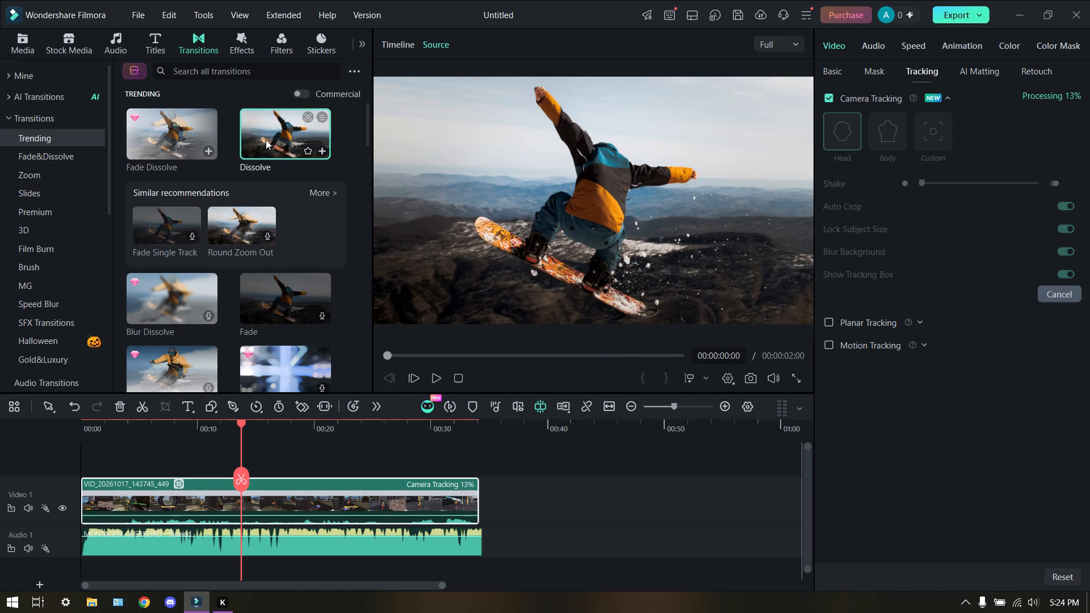
{"action": "left_click", "coordinate": [274, 287]}
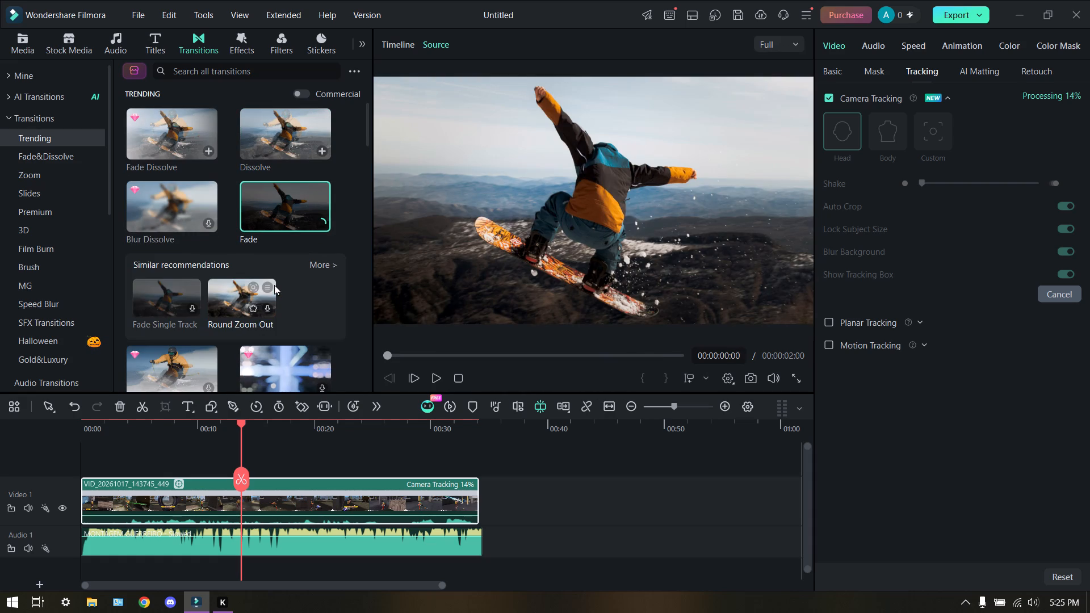
{"action": "left_click", "coordinate": [284, 201]}
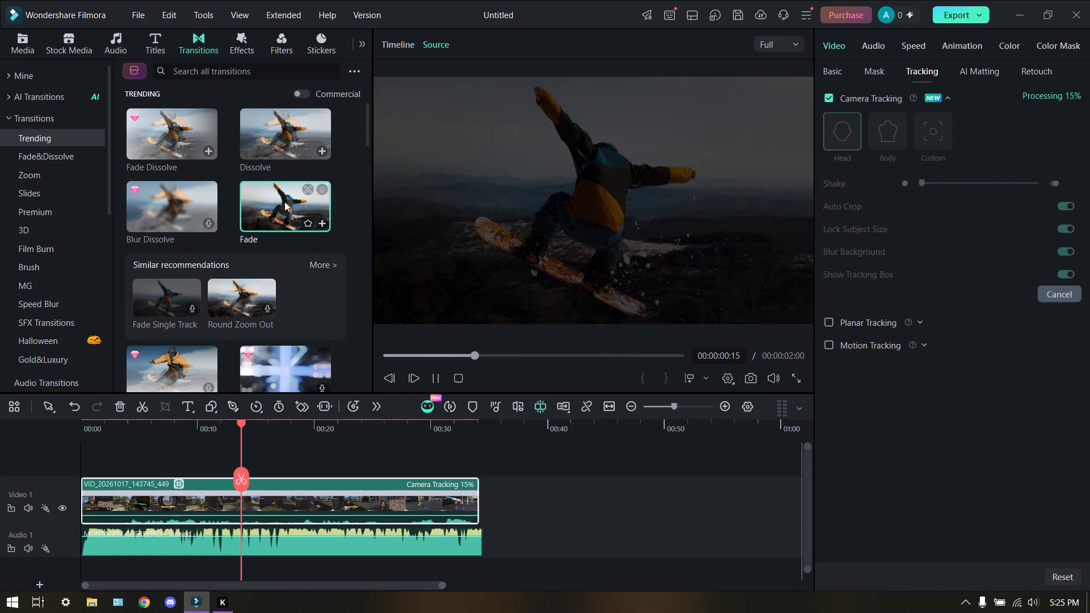
{"action": "scroll", "coordinate": [283, 201], "scroll_direction": "down", "scroll_amount": 2}
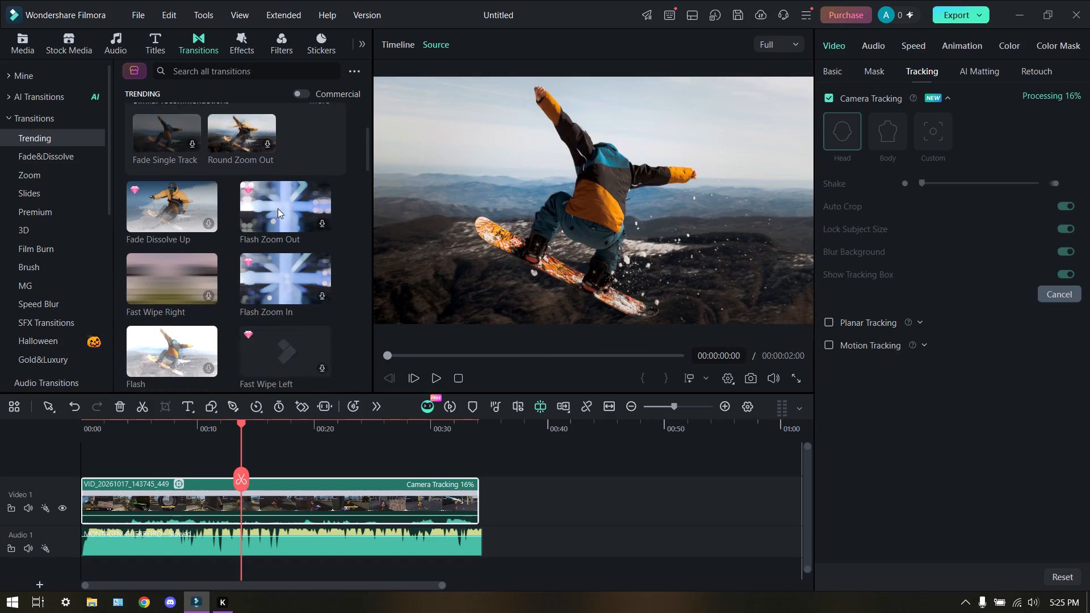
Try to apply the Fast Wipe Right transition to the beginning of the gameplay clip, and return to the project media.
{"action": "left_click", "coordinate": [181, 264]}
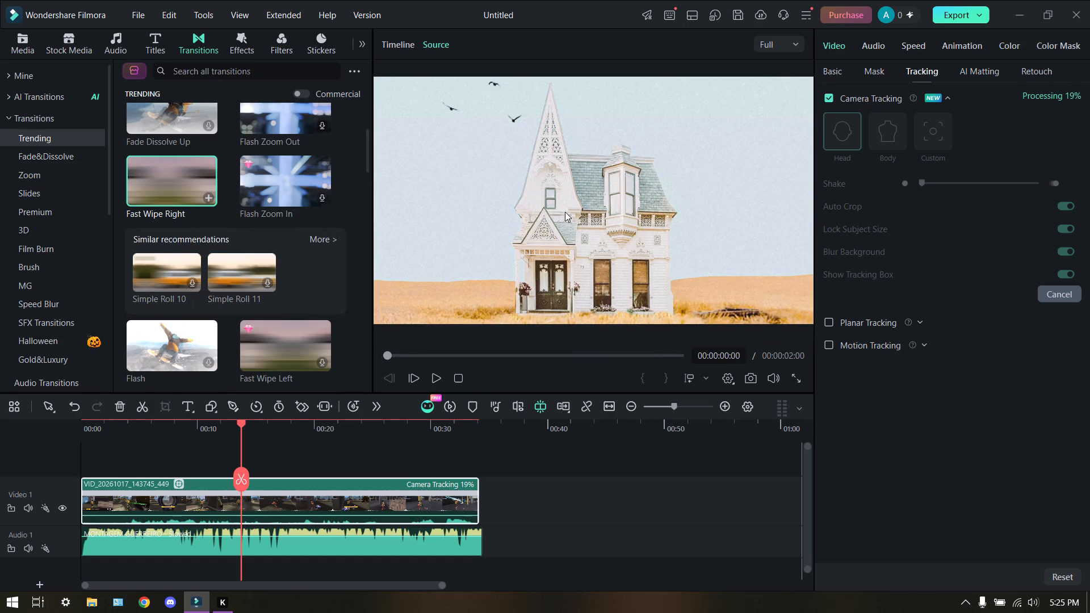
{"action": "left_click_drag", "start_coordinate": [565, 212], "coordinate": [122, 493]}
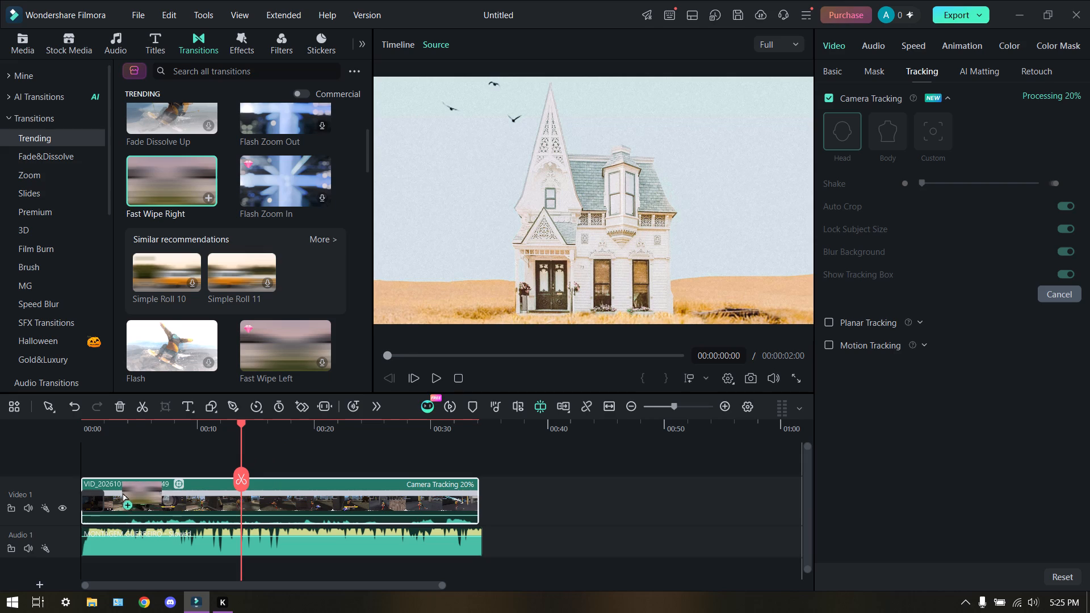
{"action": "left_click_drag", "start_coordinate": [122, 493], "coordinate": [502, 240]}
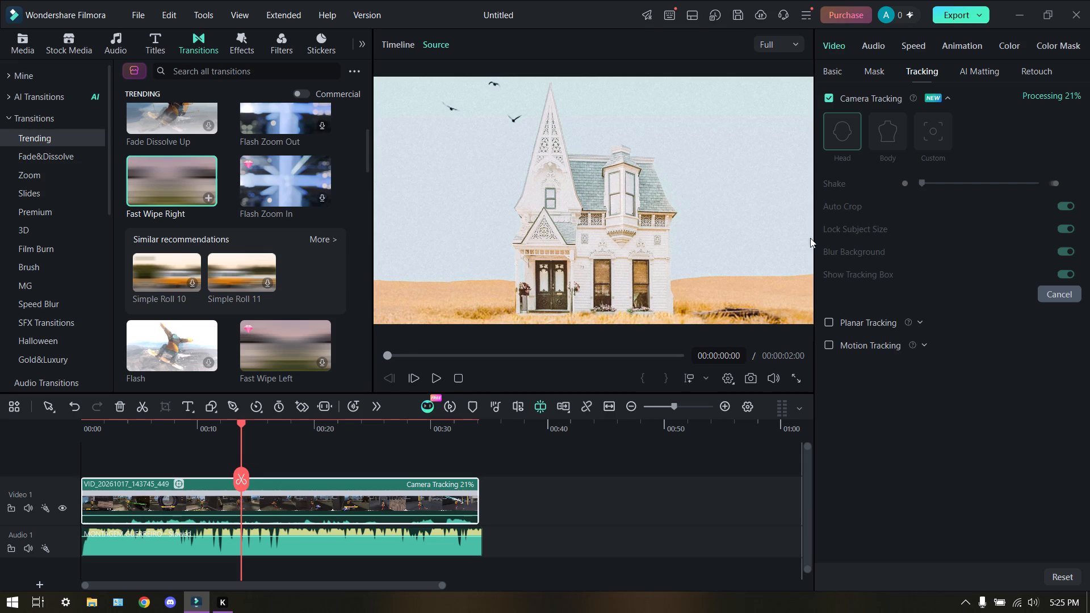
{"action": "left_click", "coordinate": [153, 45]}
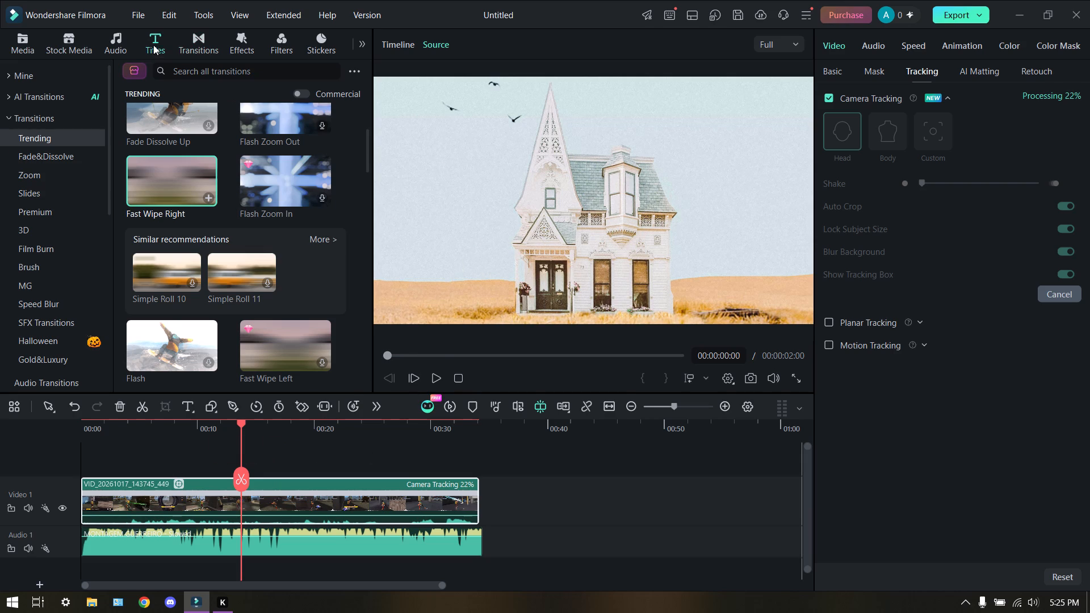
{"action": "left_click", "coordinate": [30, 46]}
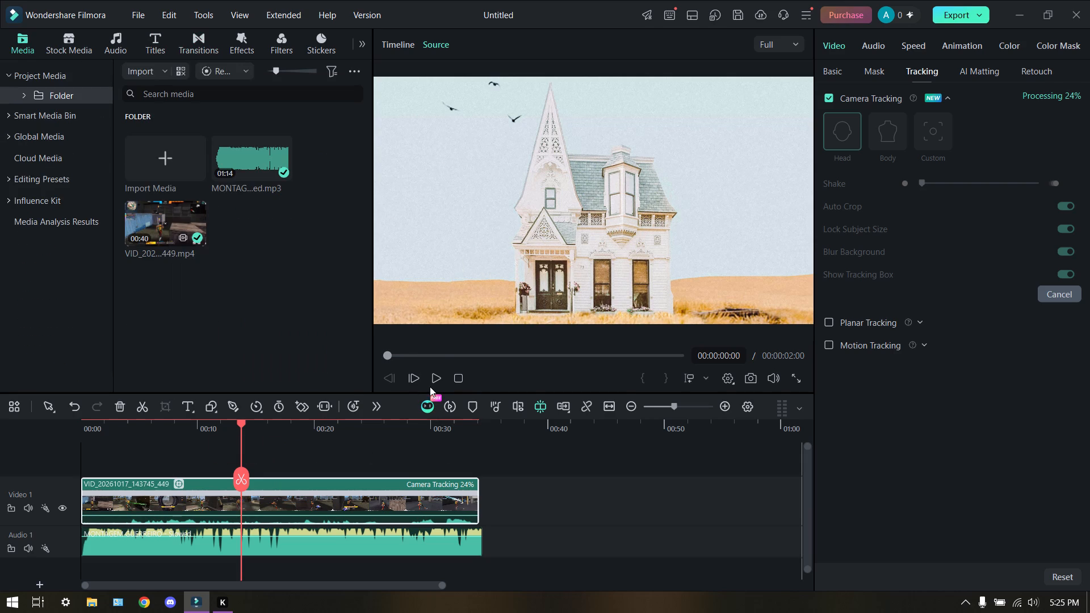
Return to the gameplay clip on the timeline and play the sequence through to its end.
{"action": "left_click", "coordinate": [432, 380]}
{"action": "left_click", "coordinate": [311, 505]}
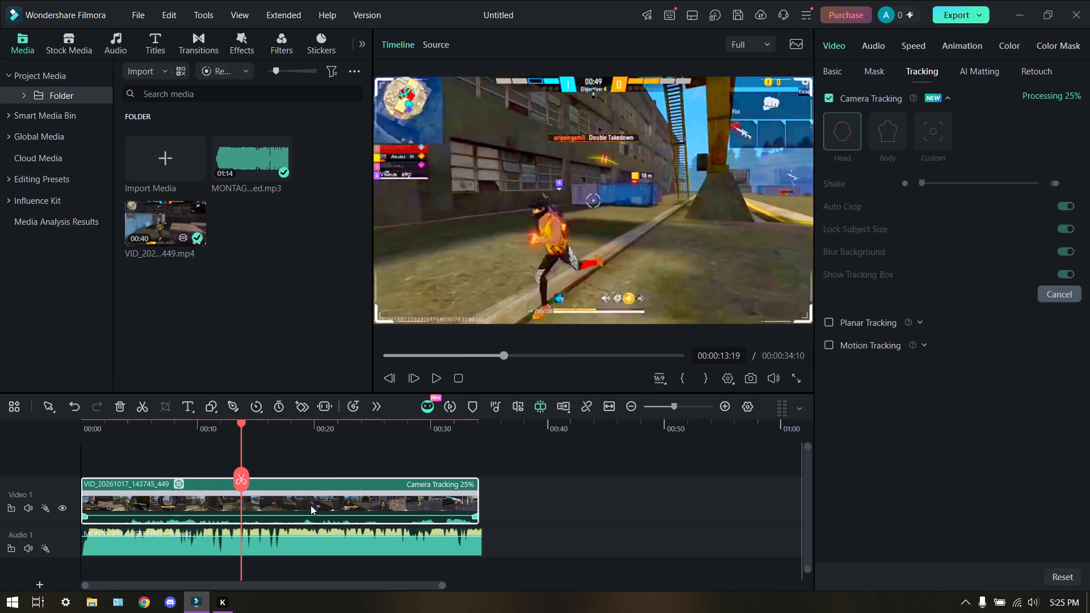
{"action": "left_click", "coordinate": [431, 376]}
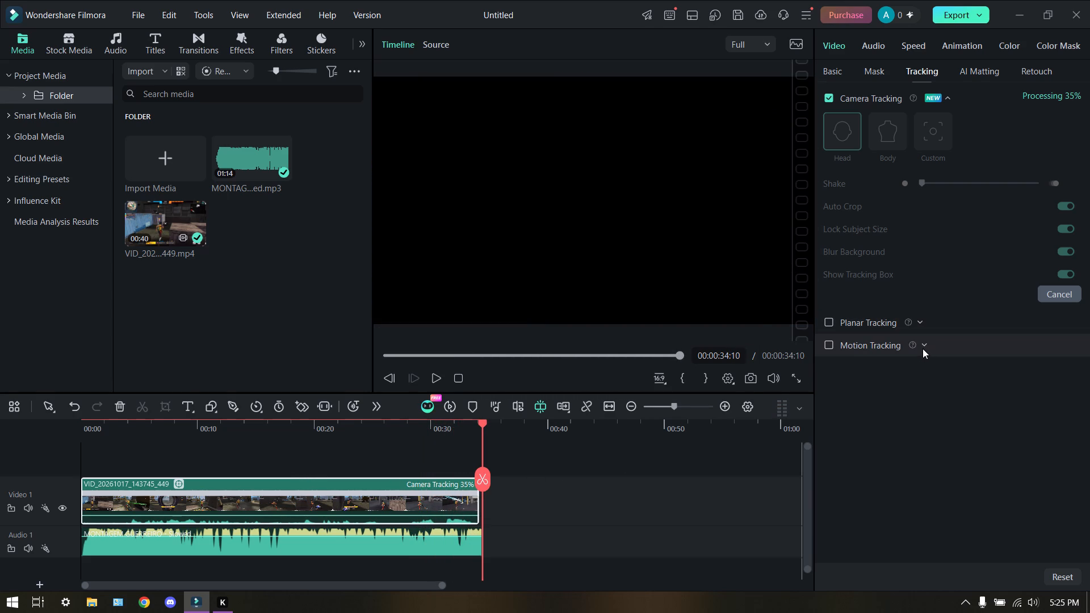
Turn on Motion Tracking for the gameplay clip, start its analysis, and cancel that analysis.
{"action": "left_click", "coordinate": [835, 348]}
{"action": "left_click", "coordinate": [829, 341]}
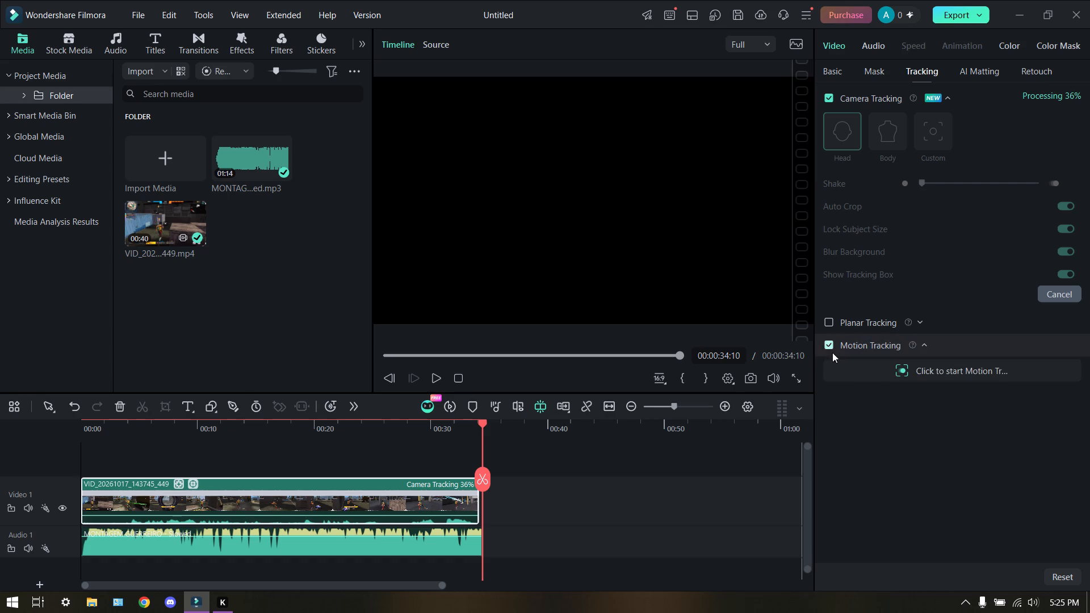
{"action": "left_click", "coordinate": [440, 380]}
{"action": "left_click", "coordinate": [865, 367]}
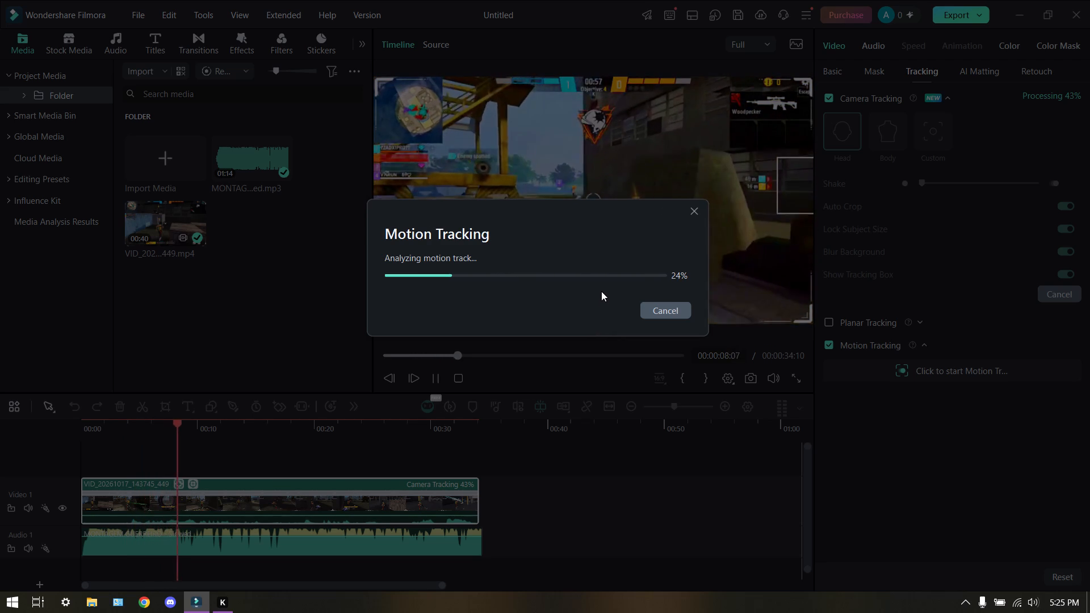
{"action": "left_click", "coordinate": [667, 309]}
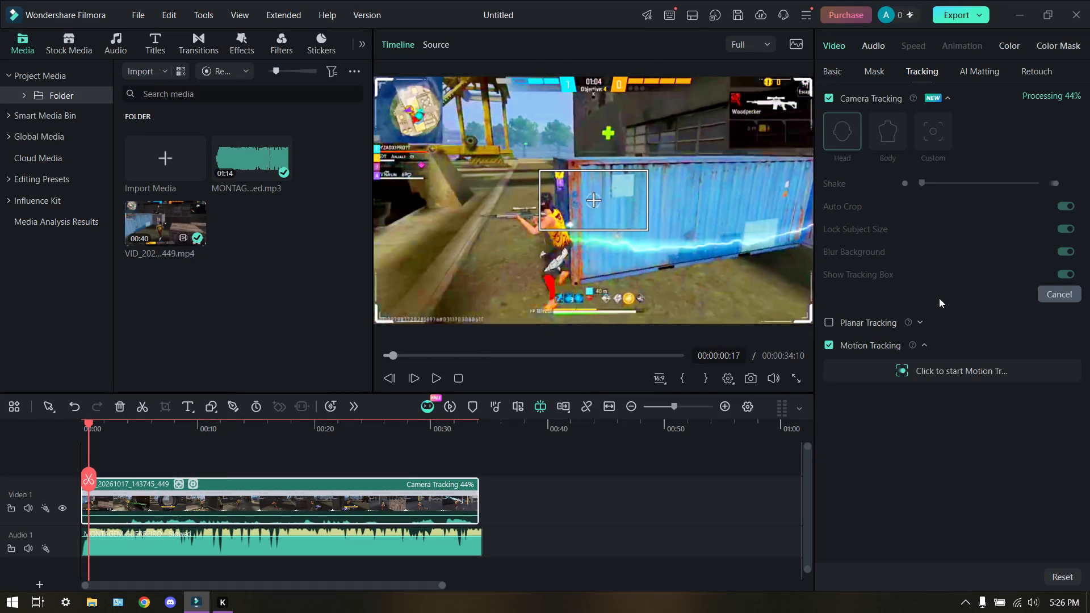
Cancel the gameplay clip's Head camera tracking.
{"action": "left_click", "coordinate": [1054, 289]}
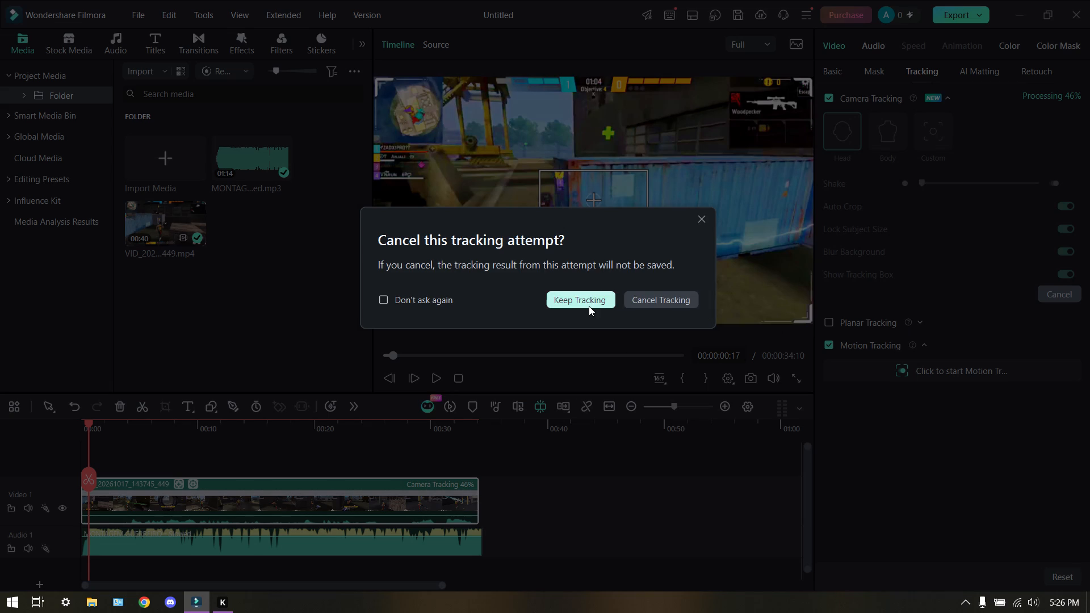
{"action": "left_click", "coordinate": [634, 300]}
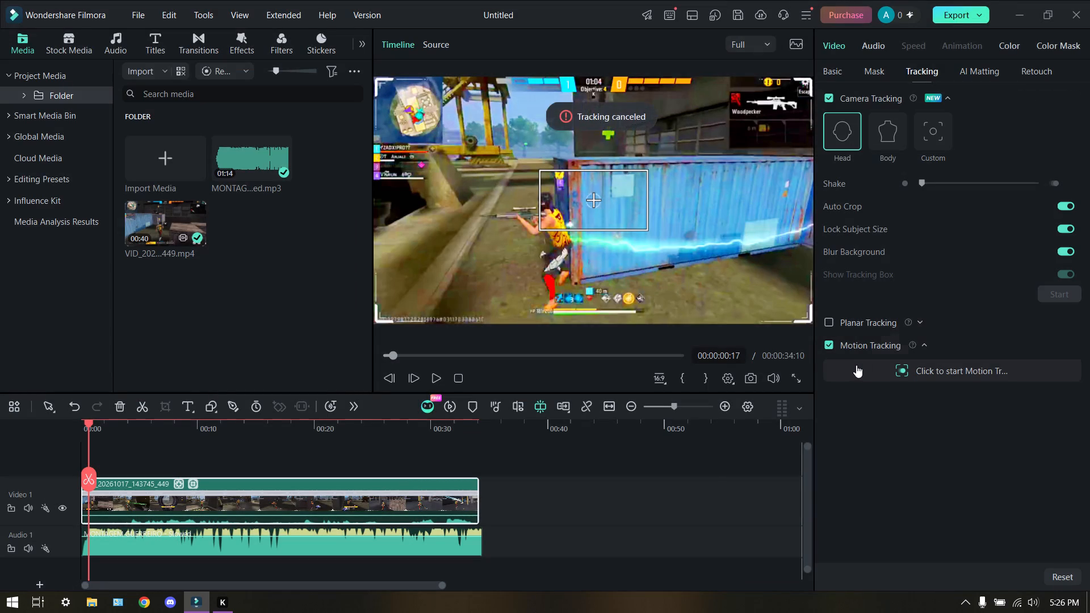
Run the Motion Tracking analysis on the gameplay clip again and accept the tracking-box notice.
{"action": "left_click", "coordinate": [865, 367]}
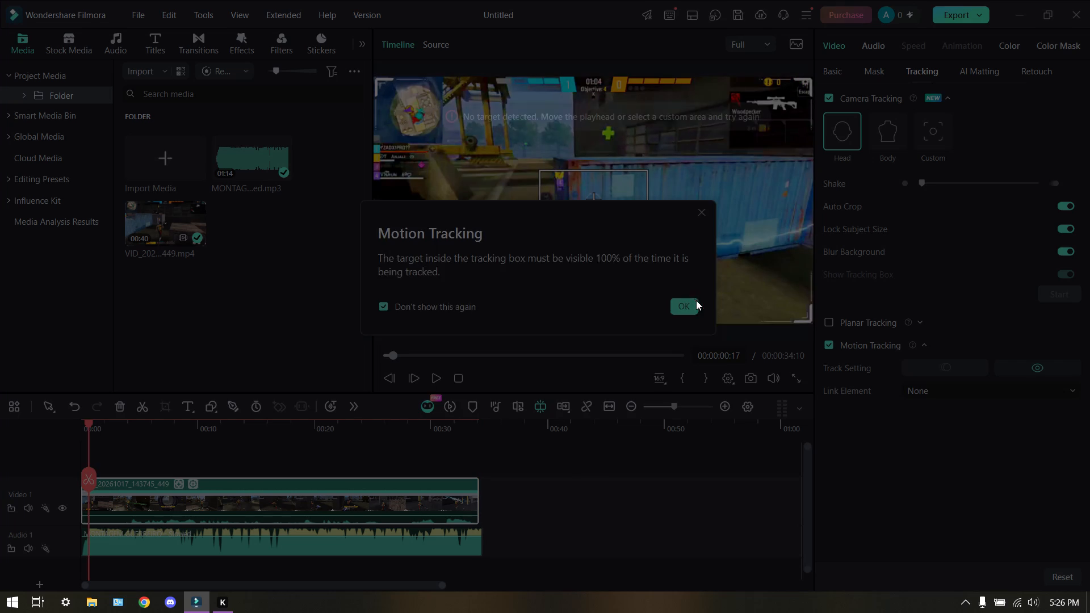
{"action": "left_click", "coordinate": [674, 307]}
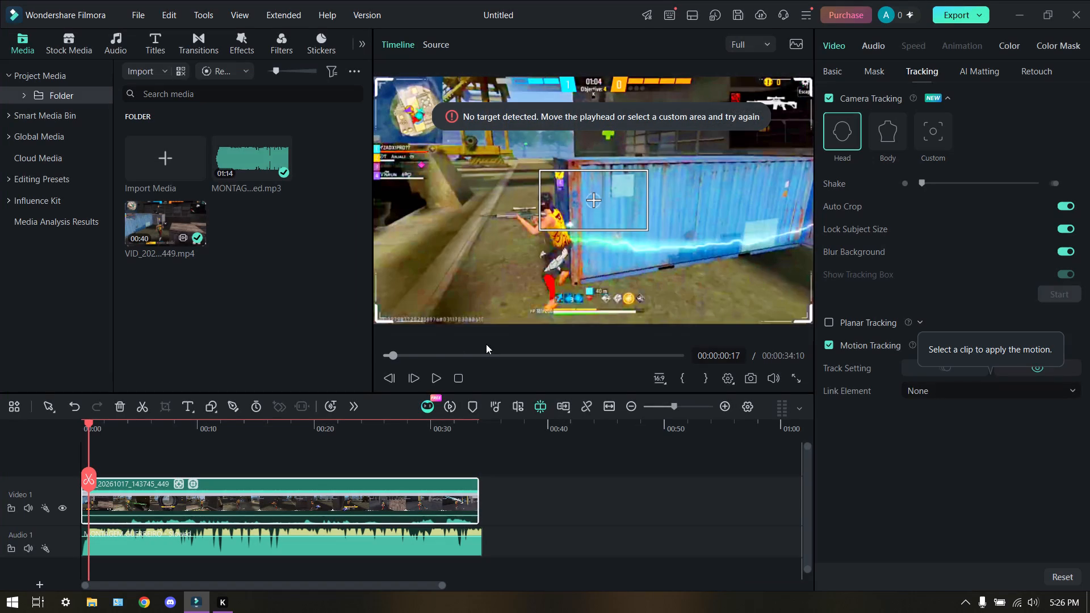
Play the sequence to check the motion tracking box, briefly open and close AI Mate, and pause at about 31 seconds.
{"action": "left_click", "coordinate": [432, 380]}
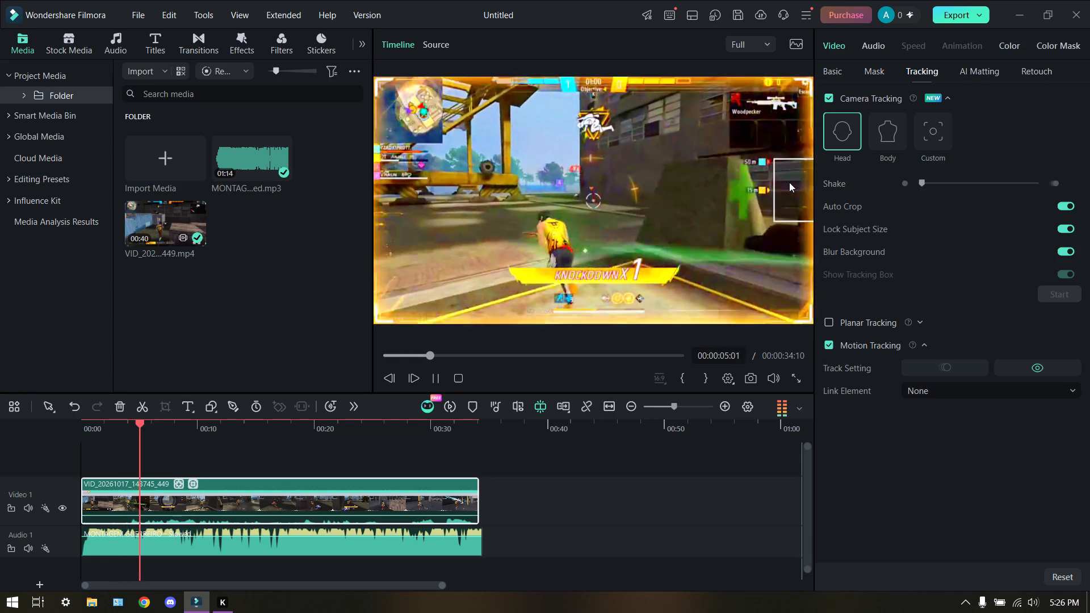
{"action": "left_click_drag", "start_coordinate": [778, 189], "coordinate": [752, 208]}
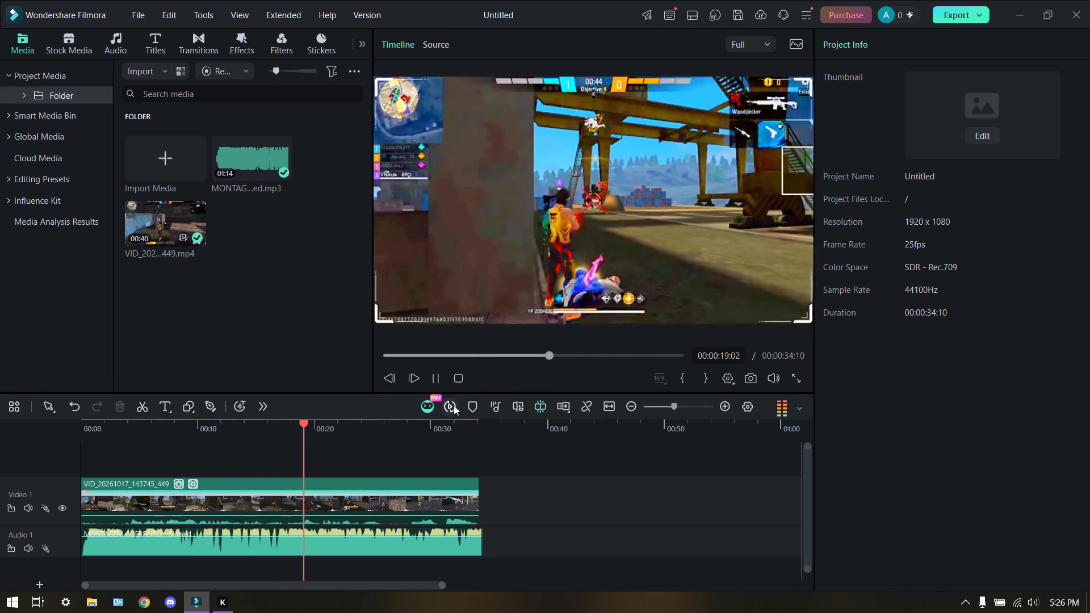
{"action": "left_click", "coordinate": [432, 405]}
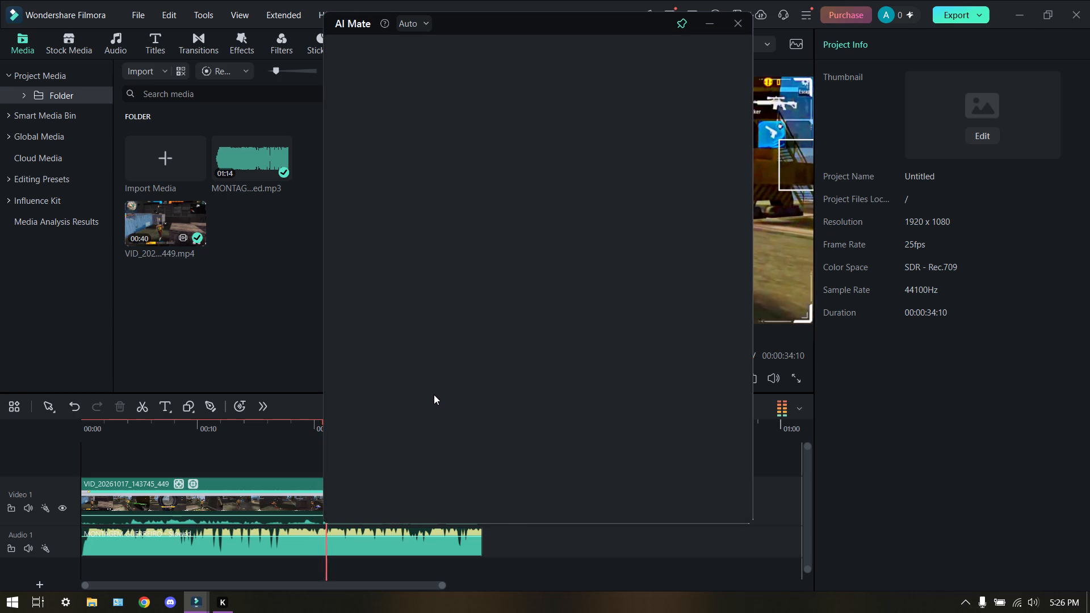
{"action": "left_click", "coordinate": [743, 27]}
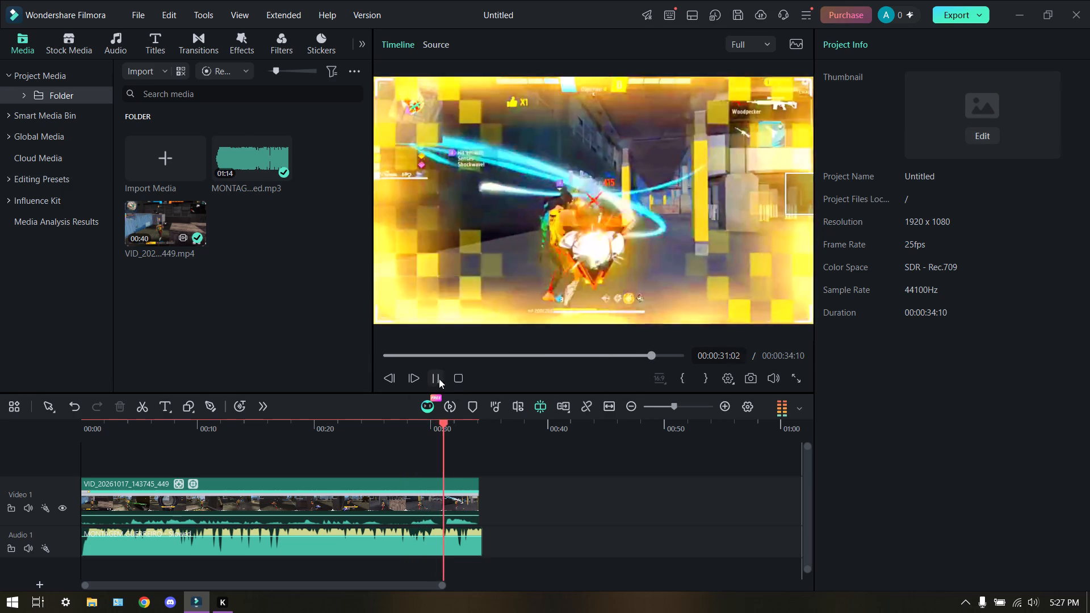
{"action": "left_click", "coordinate": [434, 377]}
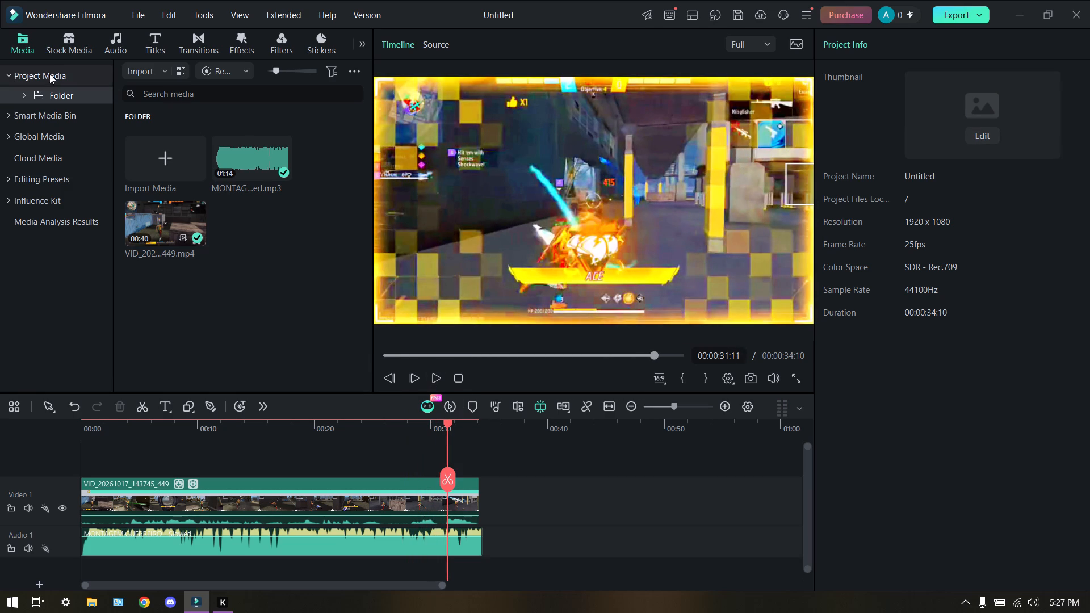
Add the Black stock clip to Video 1 just after the gameplay clip, and play across the join.
{"action": "left_click", "coordinate": [80, 51]}
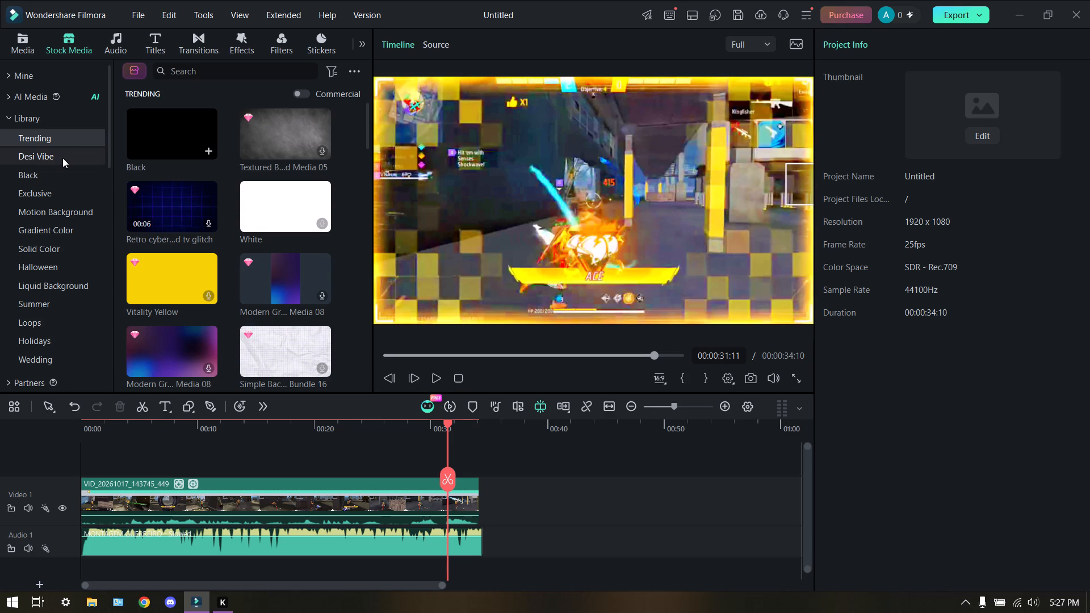
{"action": "left_click", "coordinate": [133, 129]}
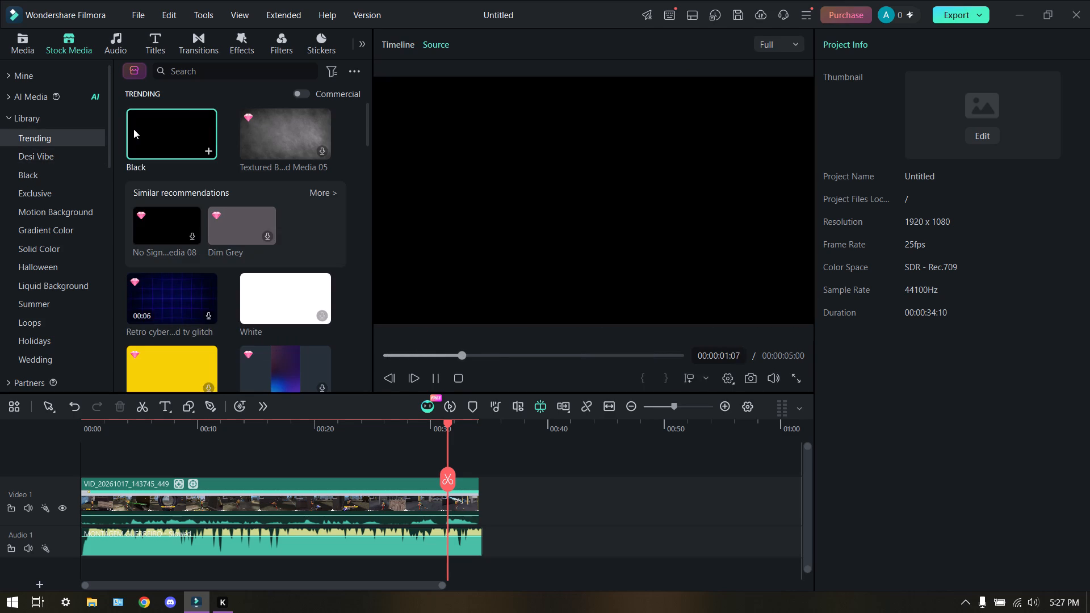
{"action": "left_click_drag", "start_coordinate": [133, 129], "coordinate": [483, 499]}
{"action": "left_click", "coordinate": [502, 489]}
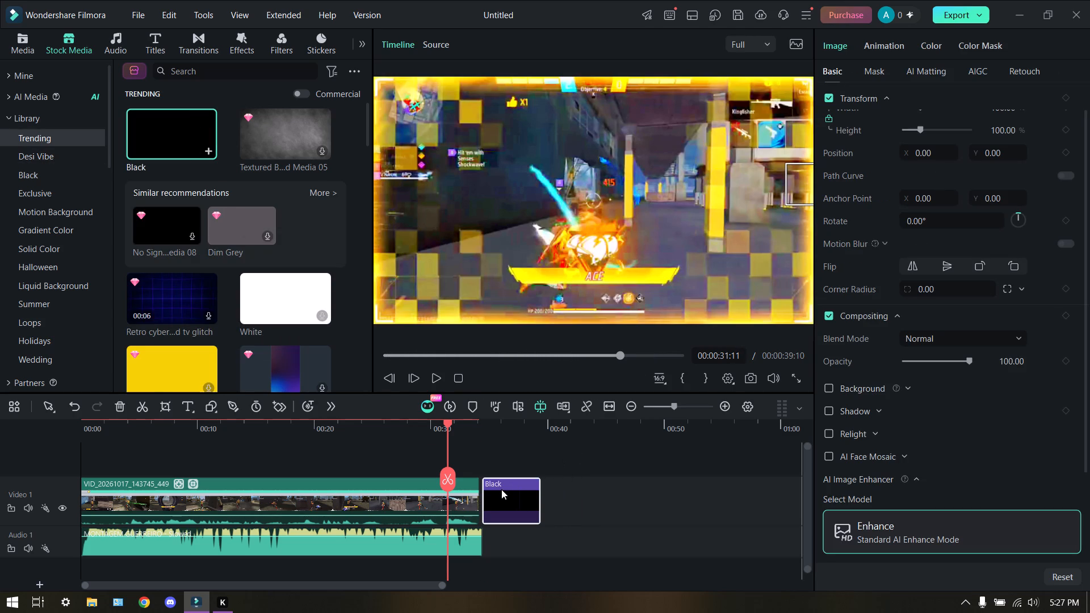
{"action": "left_click", "coordinate": [433, 382]}
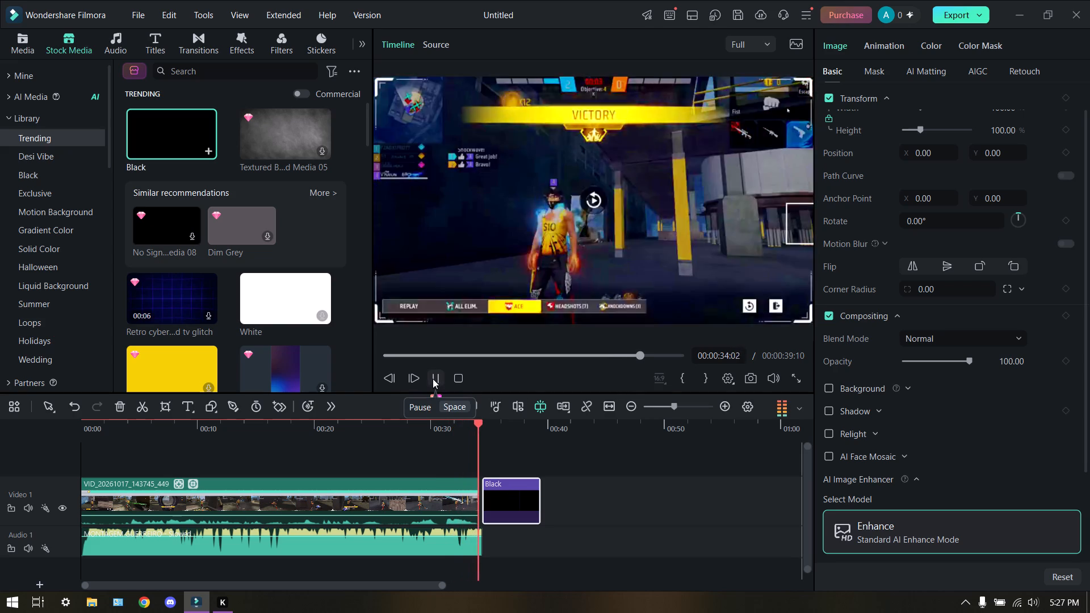
{"action": "left_click", "coordinate": [433, 376]}
Extend the MONTAGEM GUERREIRO - Slowed song on Audio 1 to the end of the Black clip.
{"action": "left_click", "coordinate": [459, 544]}
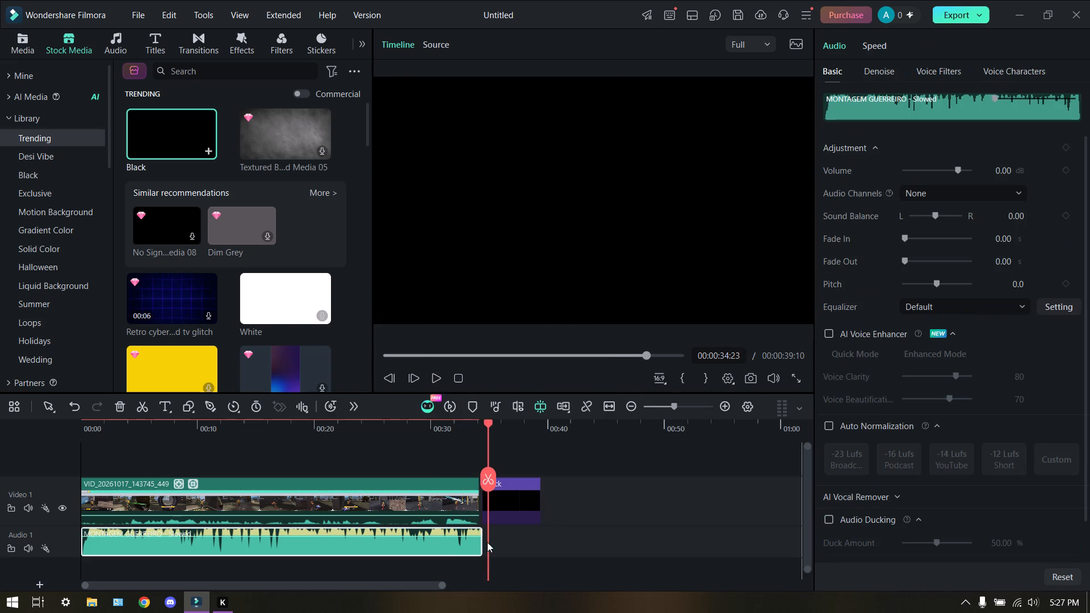
{"action": "left_click_drag", "start_coordinate": [480, 540], "coordinate": [538, 534]}
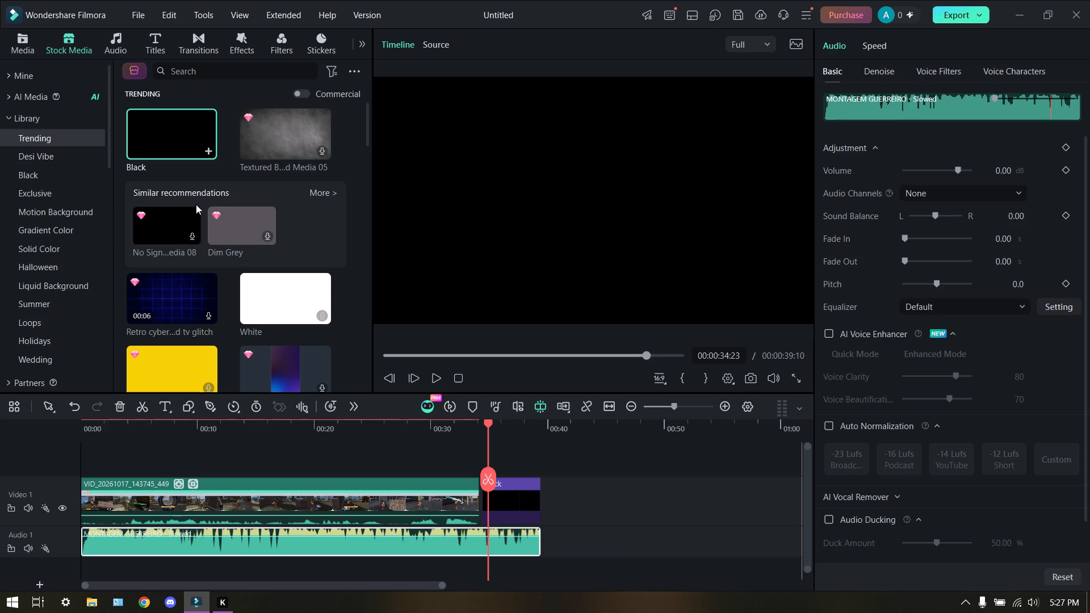
Browse the AI Texts titles, comparing the Trending, Desi Vibe and Adventure collections for an ending title.
{"action": "left_click", "coordinate": [152, 49]}
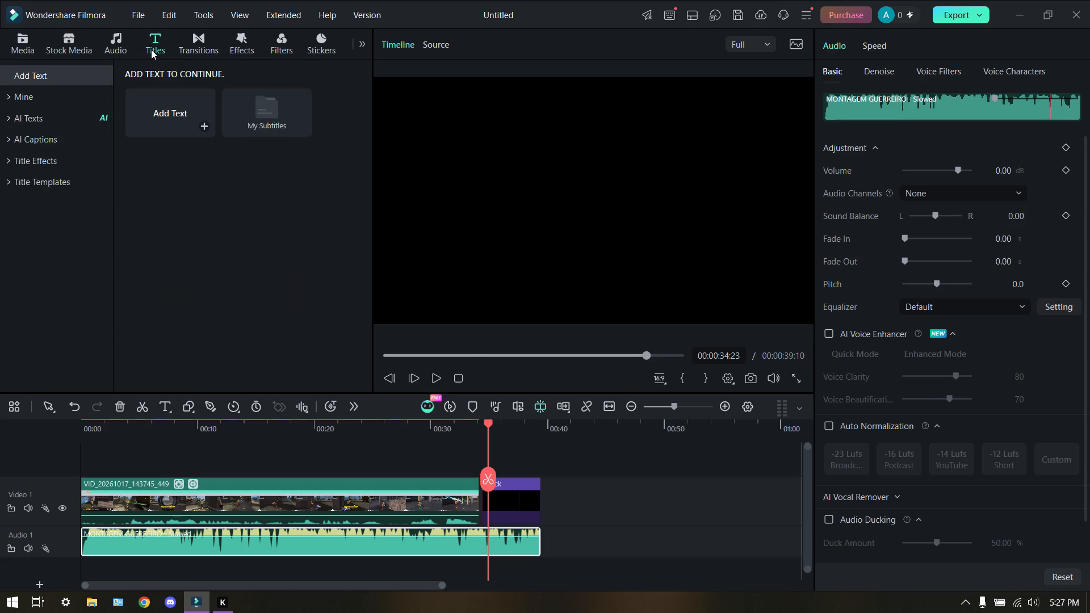
{"action": "left_click", "coordinate": [159, 120]}
{"action": "left_click", "coordinate": [47, 116]}
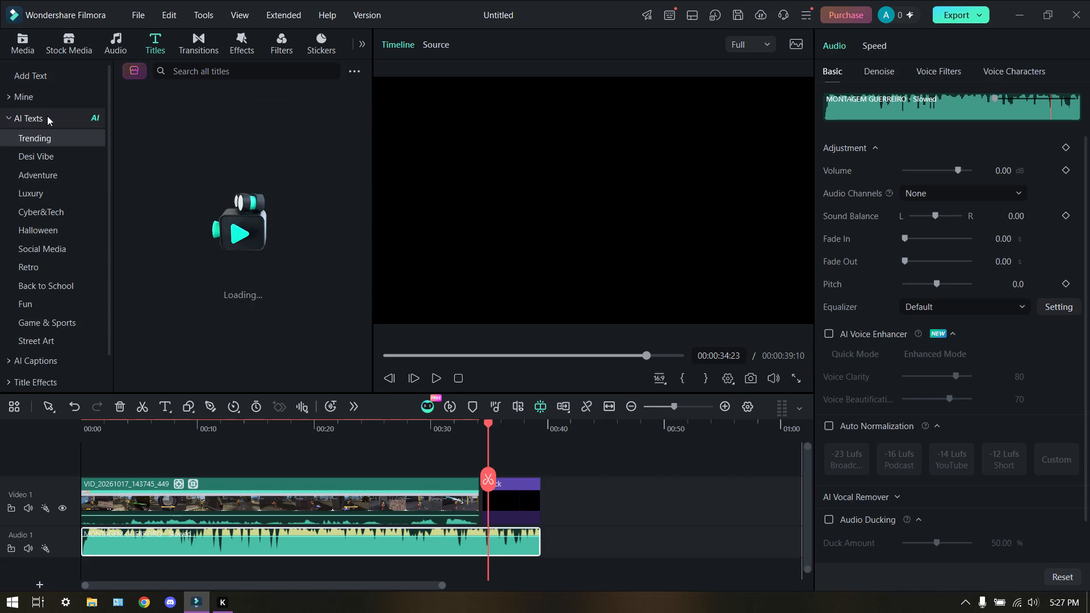
{"action": "left_click", "coordinate": [39, 159]}
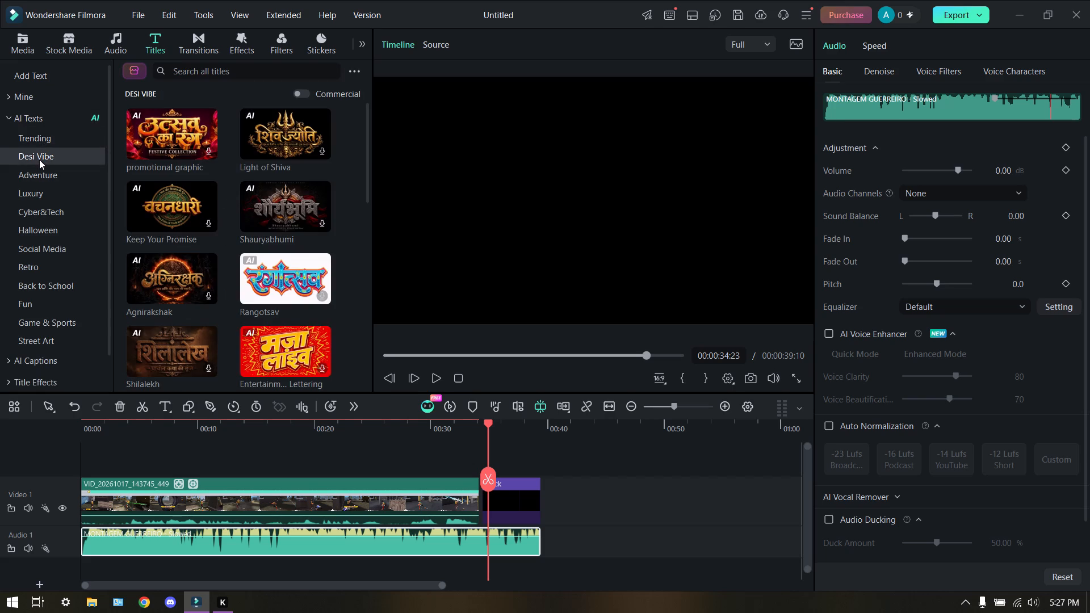
{"action": "left_click", "coordinate": [40, 173]}
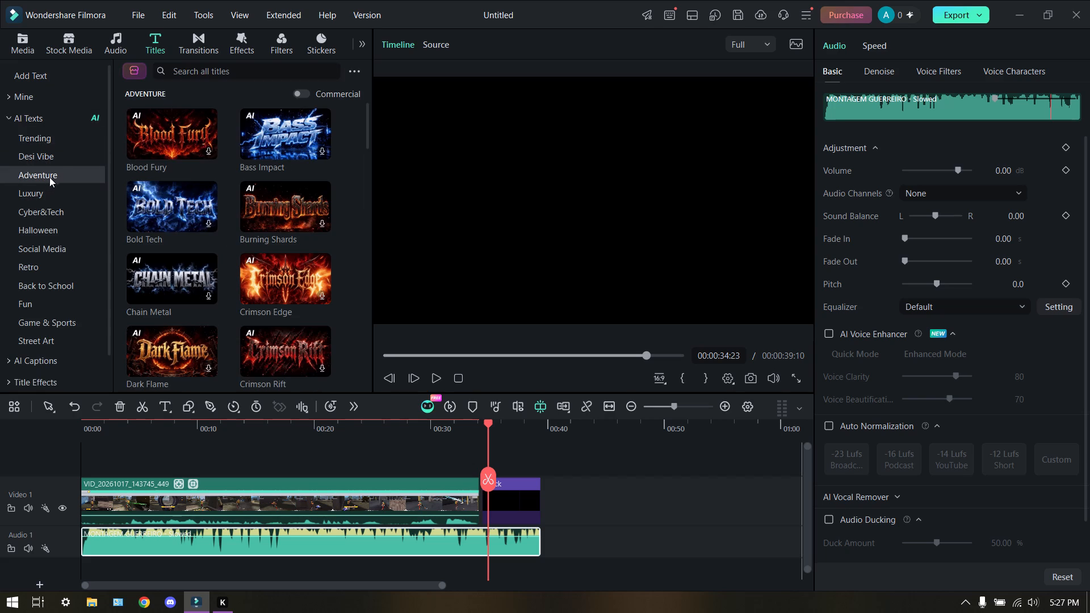
{"action": "scroll", "coordinate": [96, 160], "scroll_direction": "down", "scroll_amount": 1}
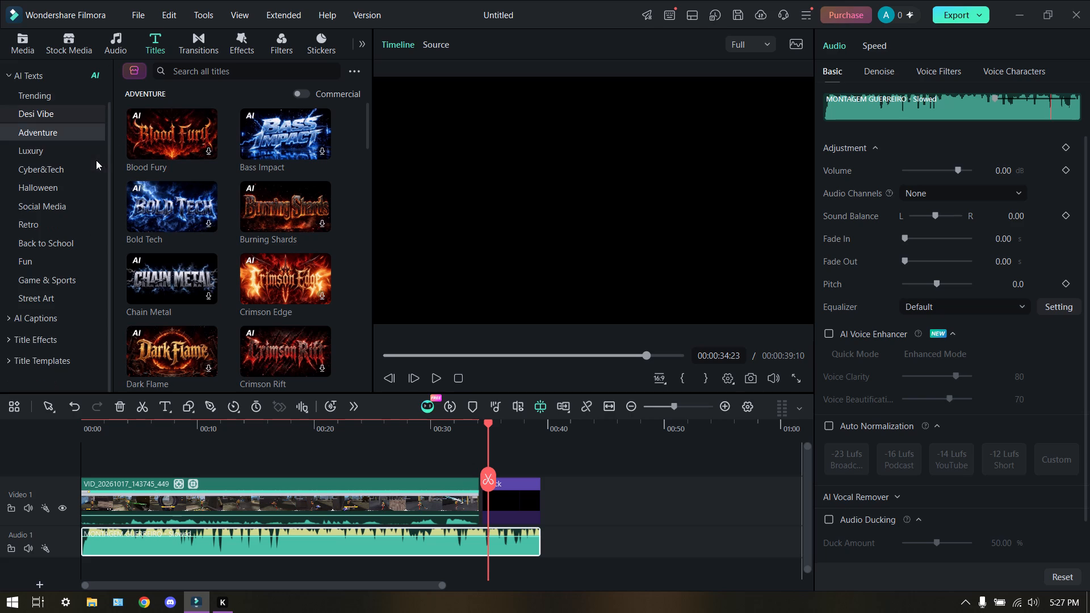
{"action": "scroll", "coordinate": [79, 156], "scroll_direction": "up", "scroll_amount": 1}
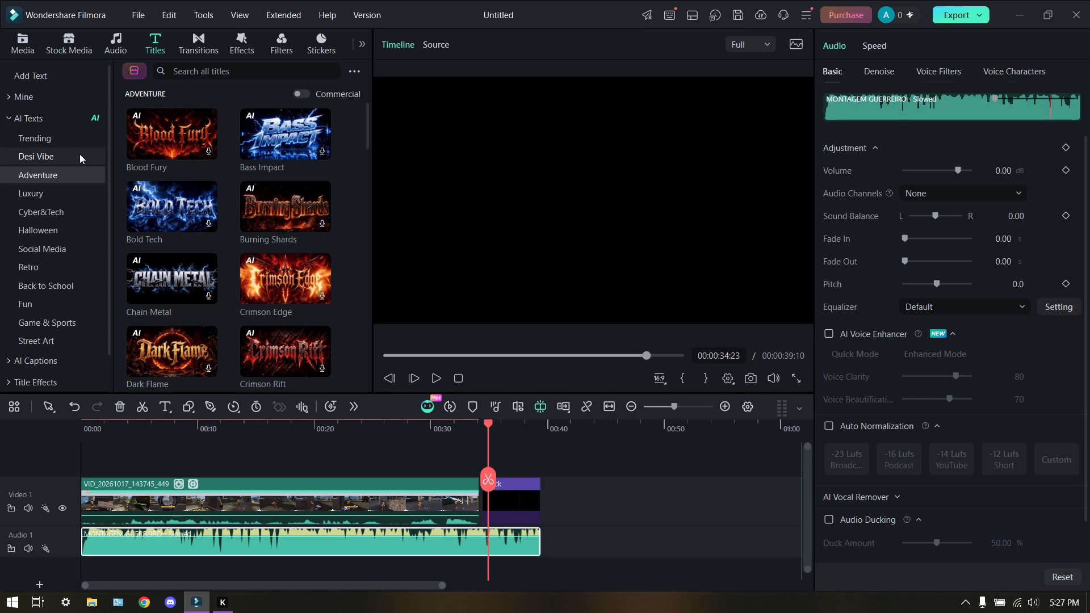
{"action": "left_click", "coordinate": [72, 145]}
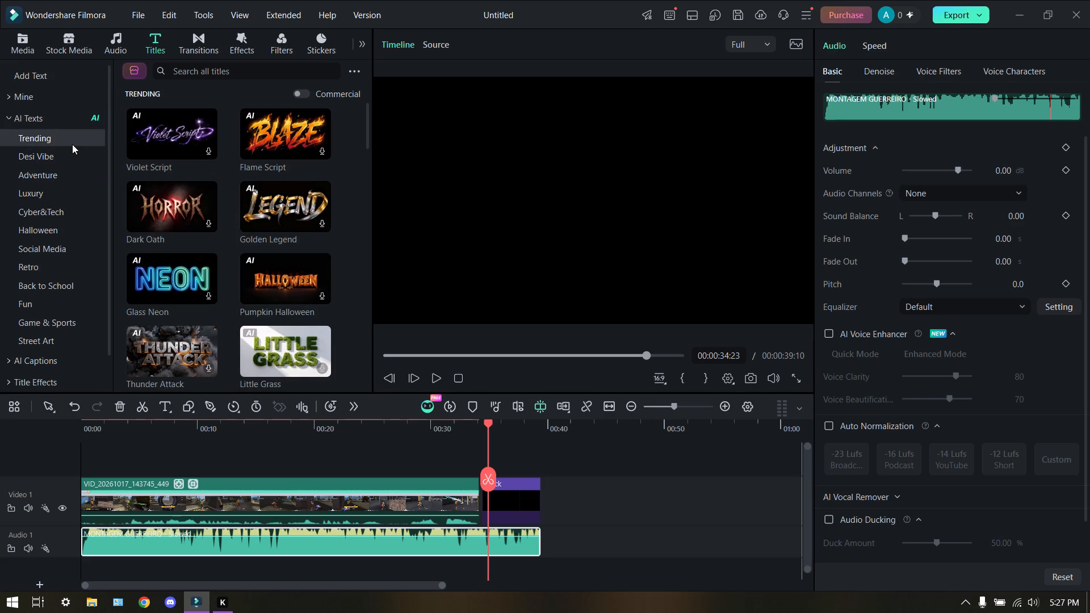
{"action": "scroll", "coordinate": [235, 171], "scroll_direction": "down", "scroll_amount": 1}
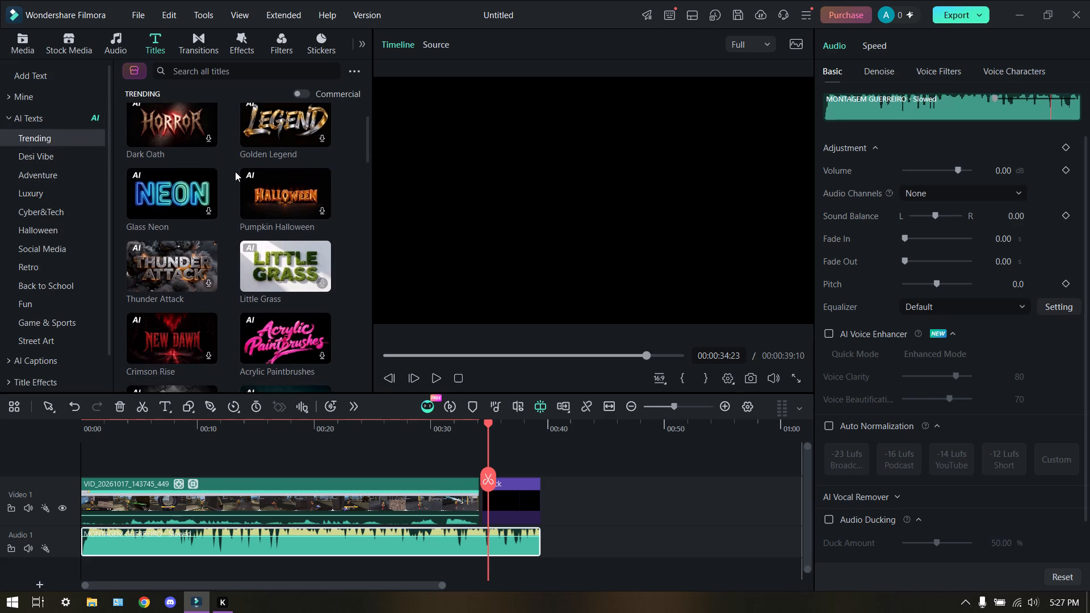
{"action": "scroll", "coordinate": [195, 189], "scroll_direction": "up", "scroll_amount": 1}
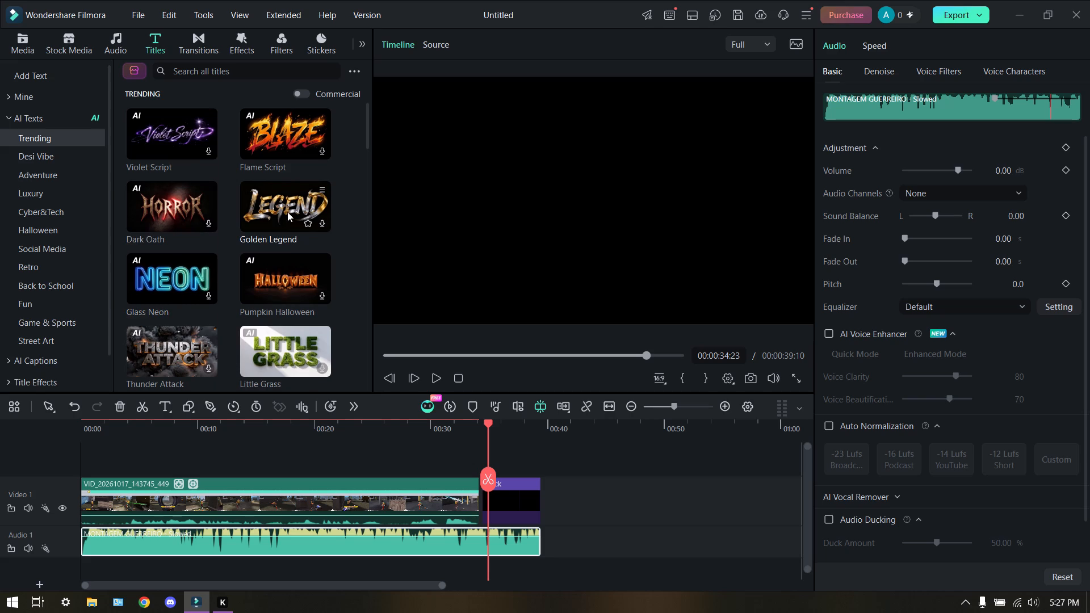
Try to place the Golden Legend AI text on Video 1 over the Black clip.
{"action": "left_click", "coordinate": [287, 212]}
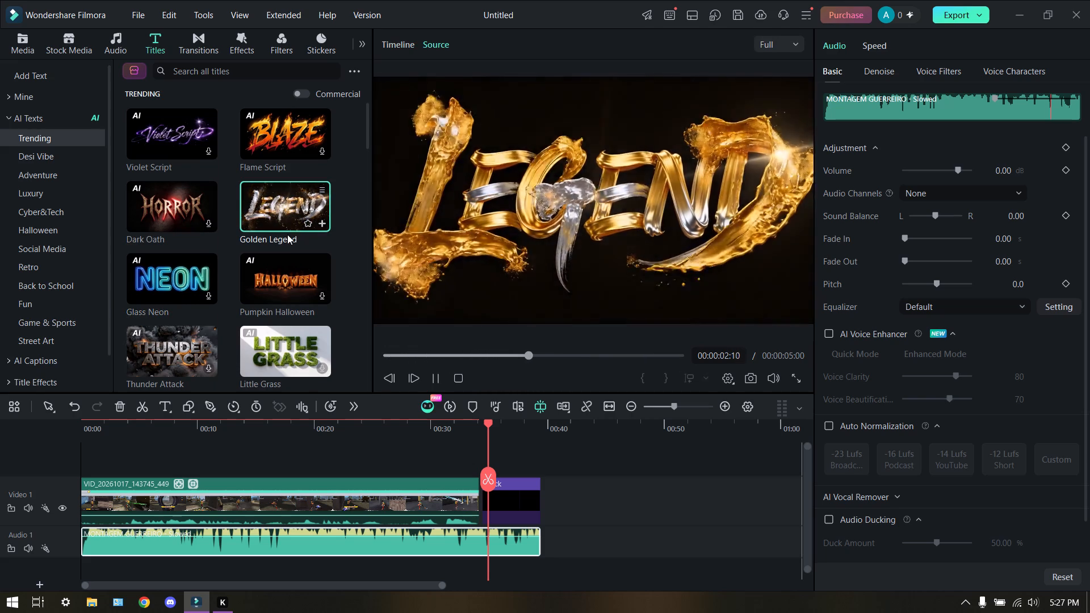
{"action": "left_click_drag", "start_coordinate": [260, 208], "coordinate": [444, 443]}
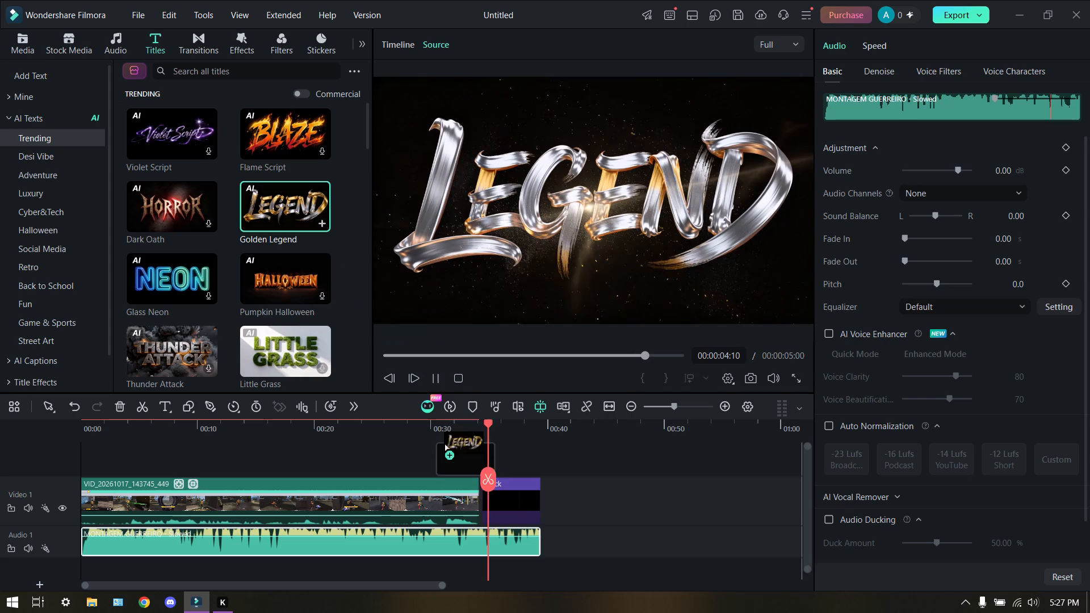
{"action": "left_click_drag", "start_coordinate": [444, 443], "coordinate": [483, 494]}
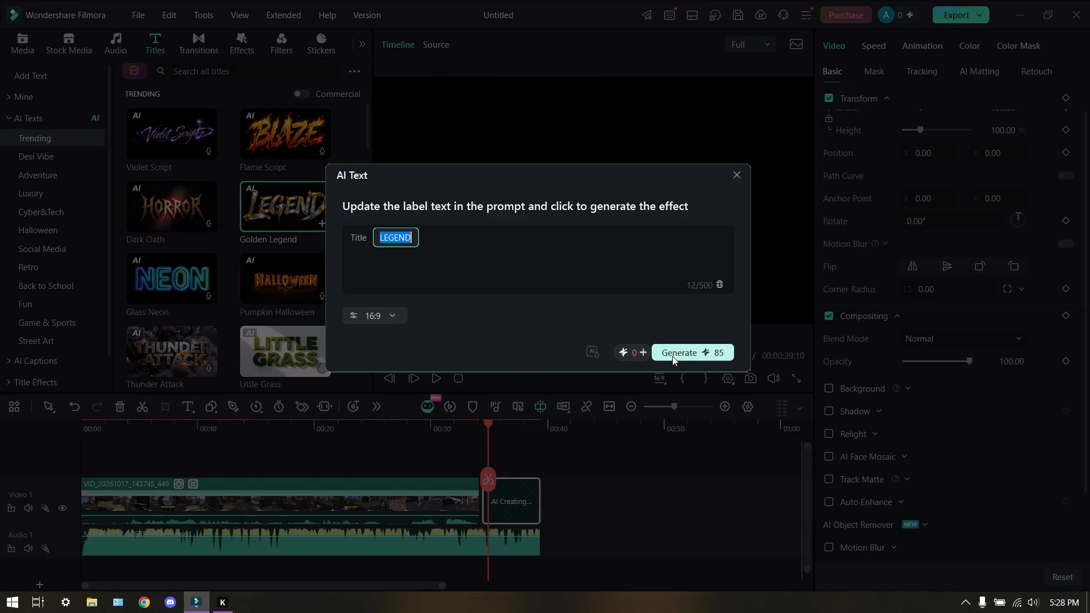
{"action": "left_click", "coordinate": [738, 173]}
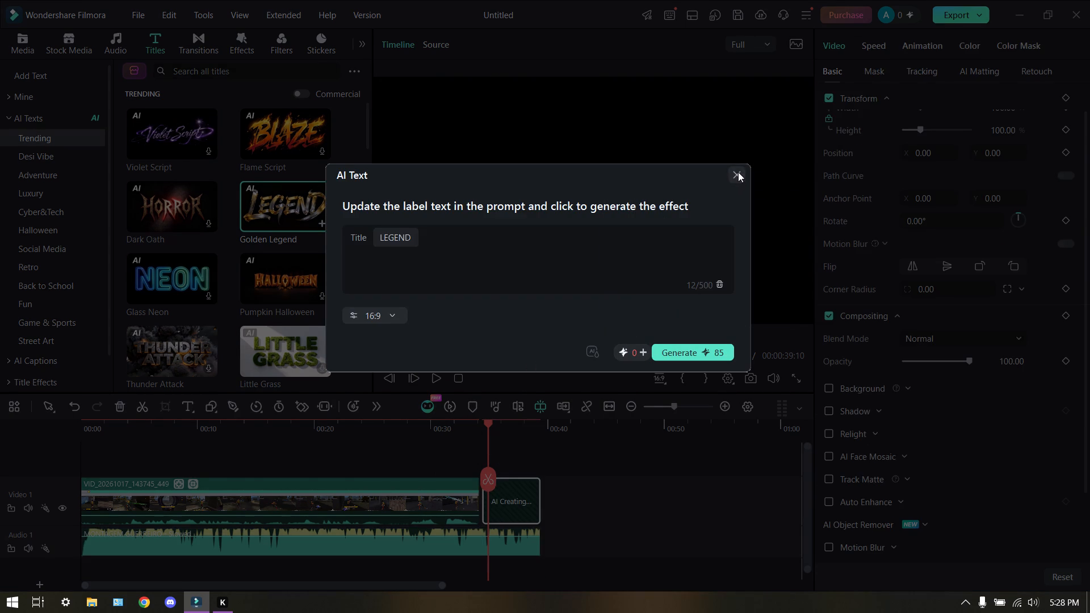
Preview the Golden Legend, Dark Oath, Violet Script and Flame Script AI texts.
{"action": "left_click", "coordinate": [280, 210]}
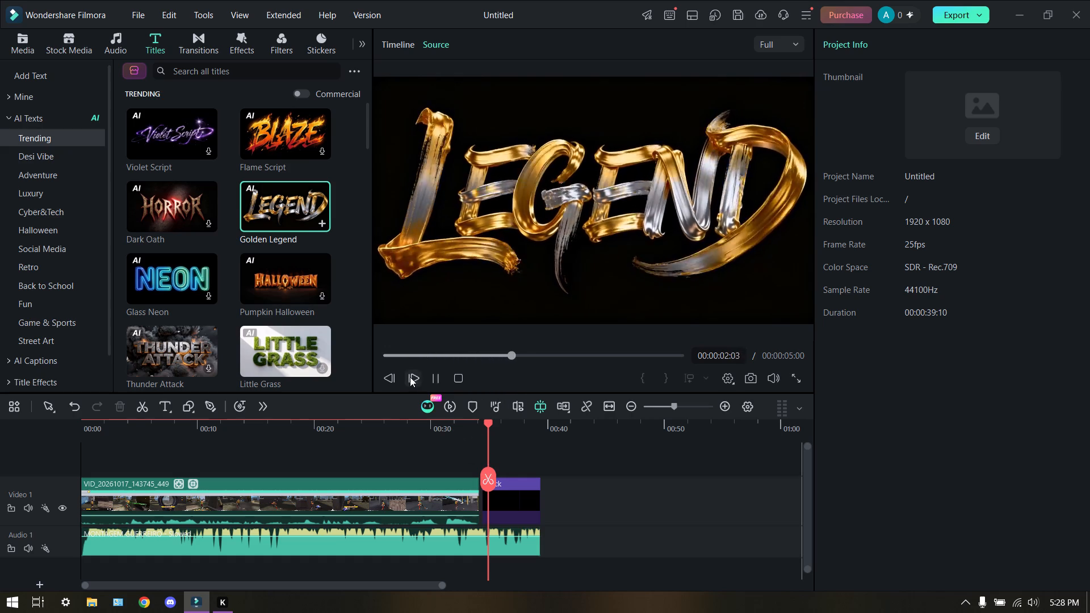
{"action": "left_click", "coordinate": [151, 209]}
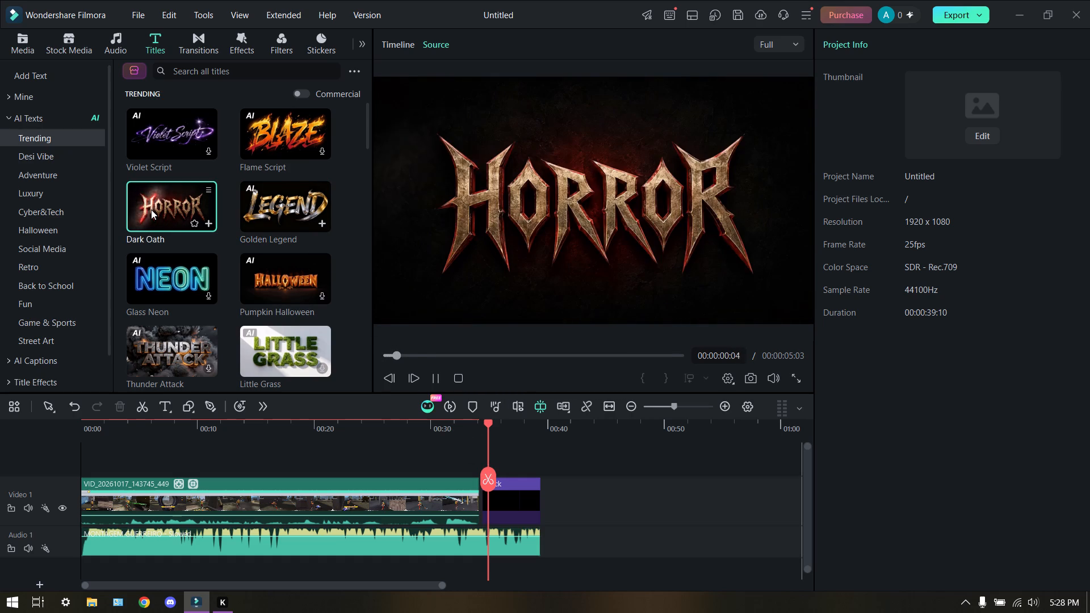
{"action": "left_click", "coordinate": [175, 147]}
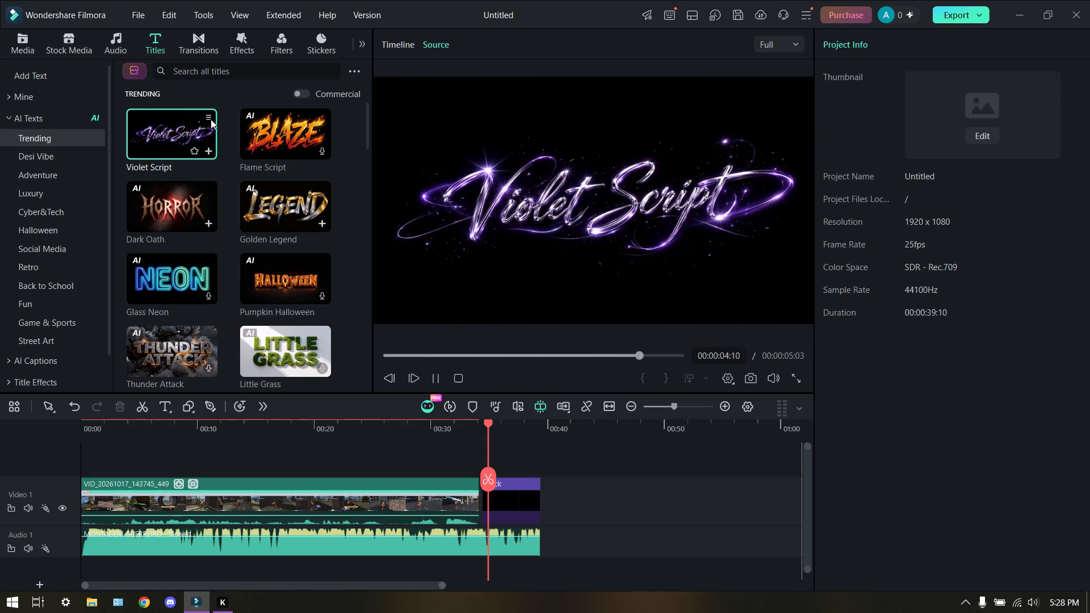
{"action": "left_click", "coordinate": [262, 123]}
{"action": "scroll", "coordinate": [259, 152], "scroll_direction": "down", "scroll_amount": 1}
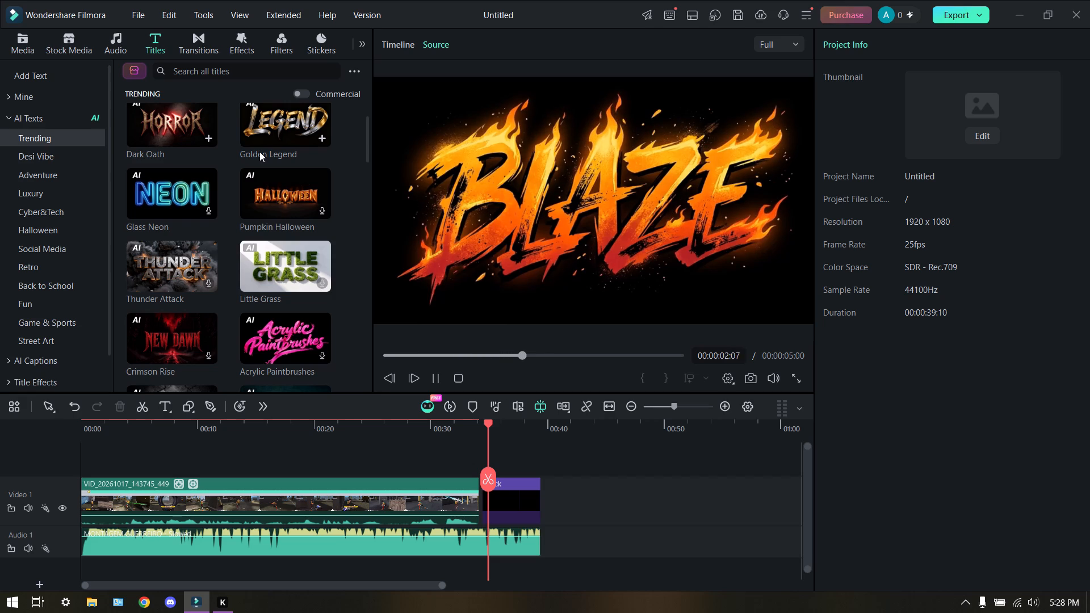
{"action": "scroll", "coordinate": [259, 152], "scroll_direction": "up", "scroll_amount": 1}
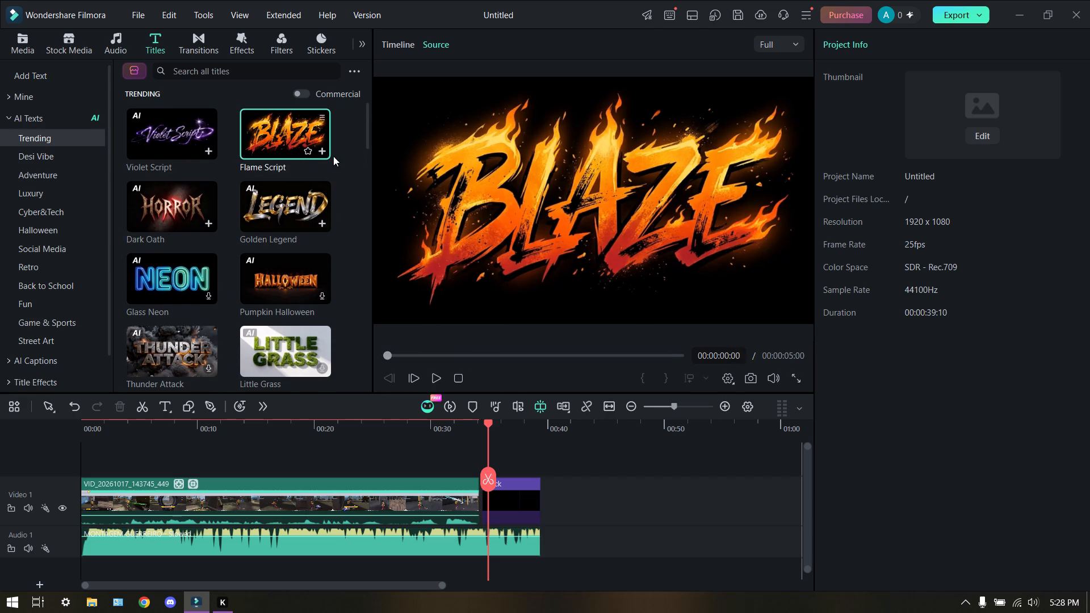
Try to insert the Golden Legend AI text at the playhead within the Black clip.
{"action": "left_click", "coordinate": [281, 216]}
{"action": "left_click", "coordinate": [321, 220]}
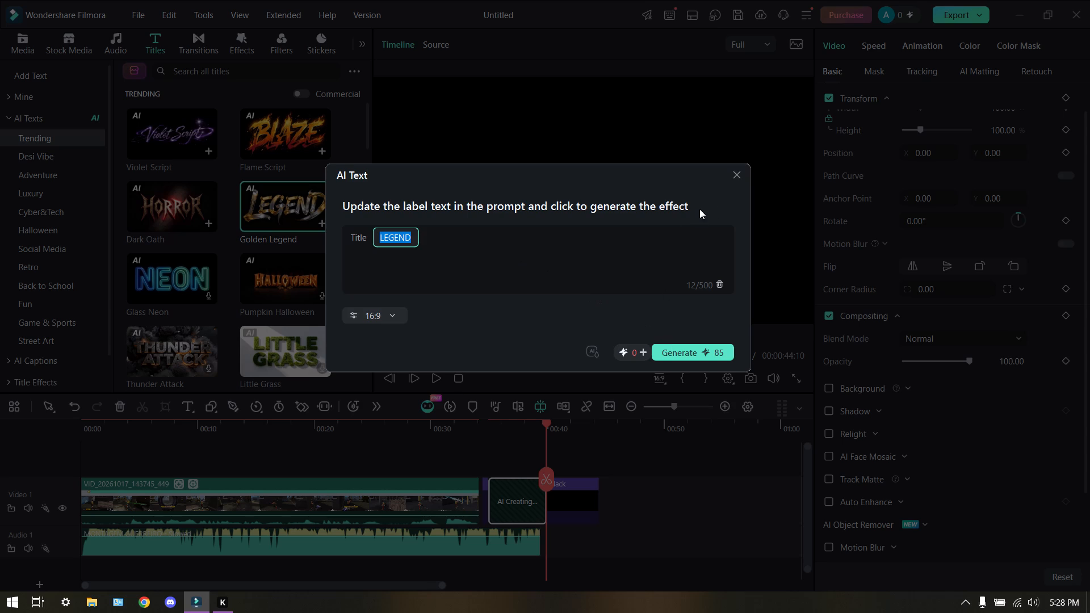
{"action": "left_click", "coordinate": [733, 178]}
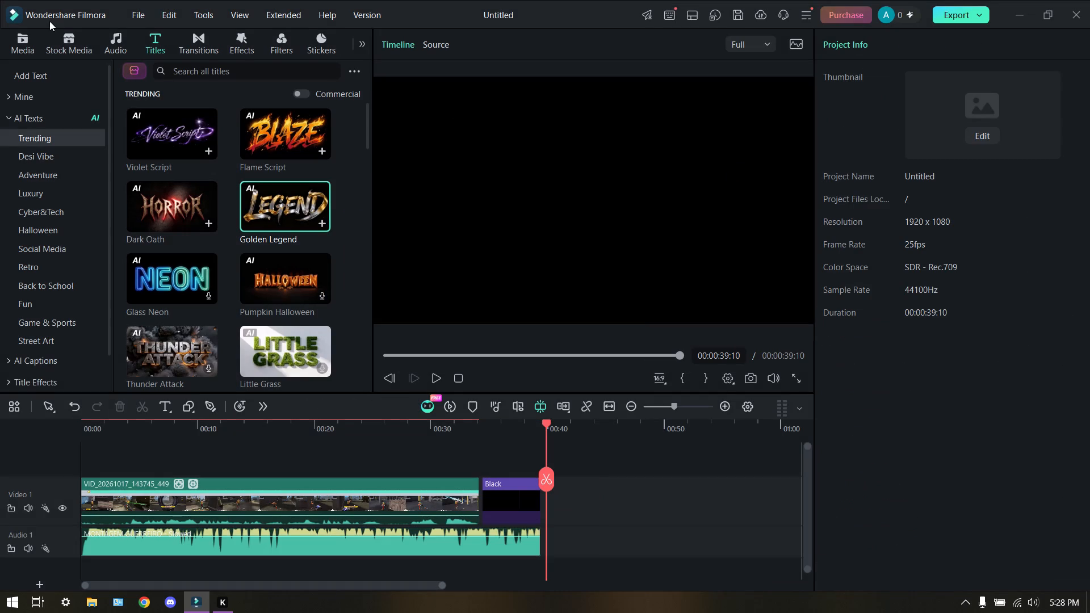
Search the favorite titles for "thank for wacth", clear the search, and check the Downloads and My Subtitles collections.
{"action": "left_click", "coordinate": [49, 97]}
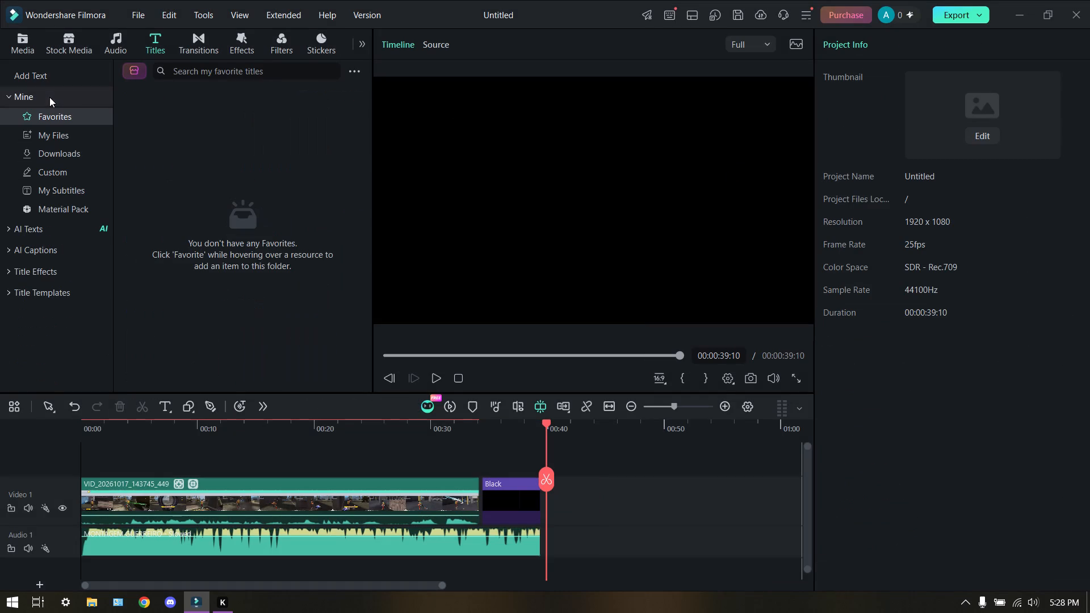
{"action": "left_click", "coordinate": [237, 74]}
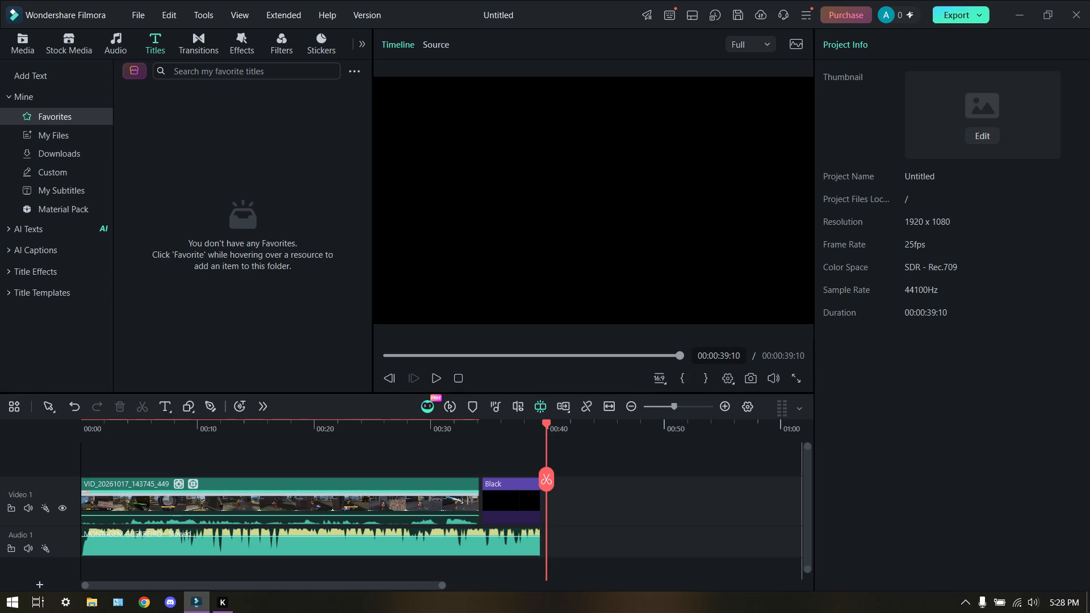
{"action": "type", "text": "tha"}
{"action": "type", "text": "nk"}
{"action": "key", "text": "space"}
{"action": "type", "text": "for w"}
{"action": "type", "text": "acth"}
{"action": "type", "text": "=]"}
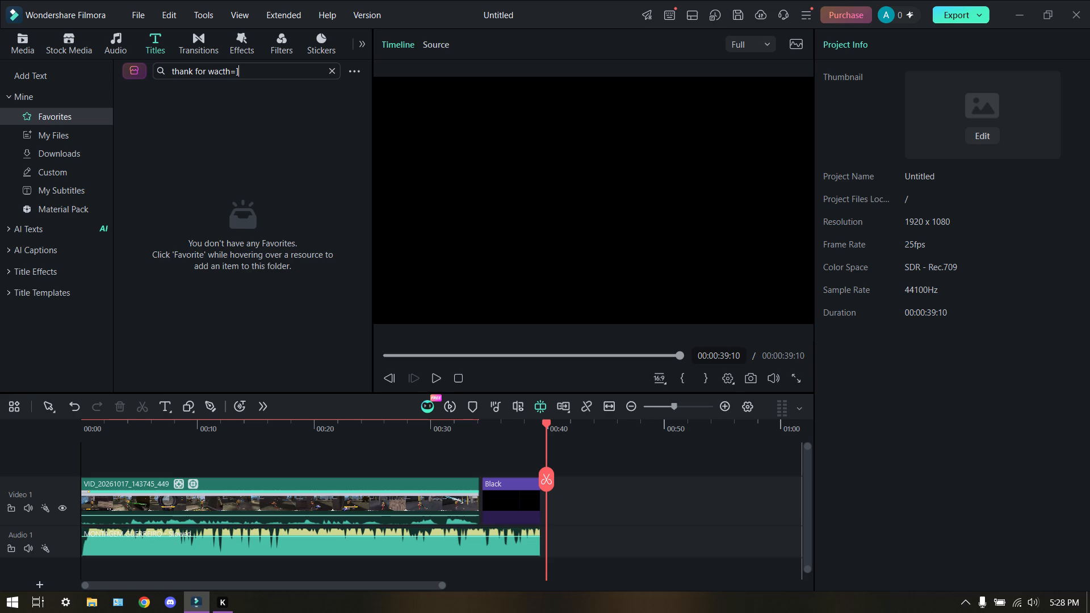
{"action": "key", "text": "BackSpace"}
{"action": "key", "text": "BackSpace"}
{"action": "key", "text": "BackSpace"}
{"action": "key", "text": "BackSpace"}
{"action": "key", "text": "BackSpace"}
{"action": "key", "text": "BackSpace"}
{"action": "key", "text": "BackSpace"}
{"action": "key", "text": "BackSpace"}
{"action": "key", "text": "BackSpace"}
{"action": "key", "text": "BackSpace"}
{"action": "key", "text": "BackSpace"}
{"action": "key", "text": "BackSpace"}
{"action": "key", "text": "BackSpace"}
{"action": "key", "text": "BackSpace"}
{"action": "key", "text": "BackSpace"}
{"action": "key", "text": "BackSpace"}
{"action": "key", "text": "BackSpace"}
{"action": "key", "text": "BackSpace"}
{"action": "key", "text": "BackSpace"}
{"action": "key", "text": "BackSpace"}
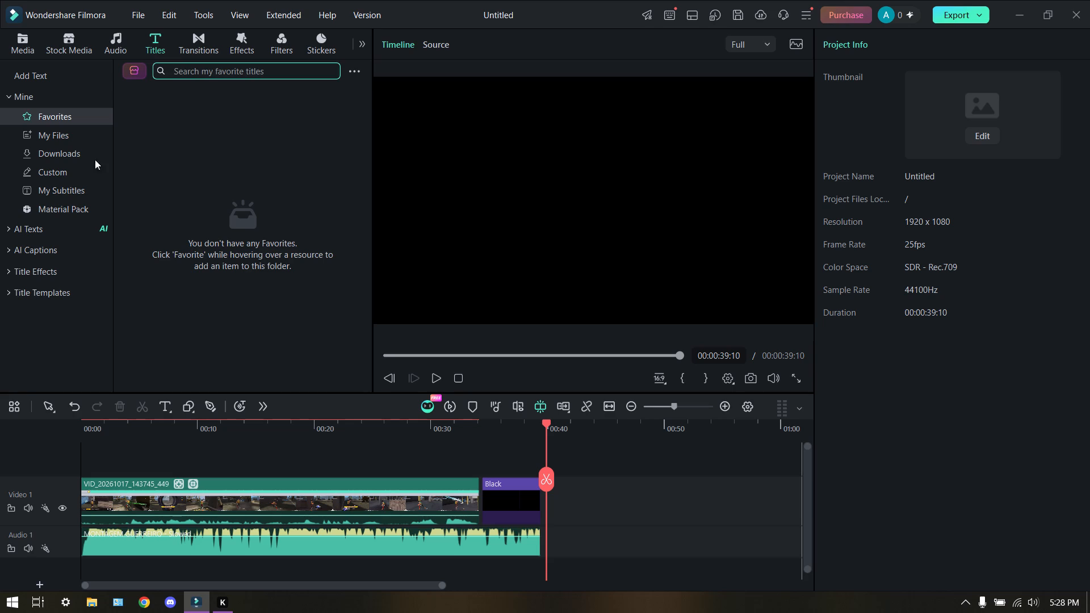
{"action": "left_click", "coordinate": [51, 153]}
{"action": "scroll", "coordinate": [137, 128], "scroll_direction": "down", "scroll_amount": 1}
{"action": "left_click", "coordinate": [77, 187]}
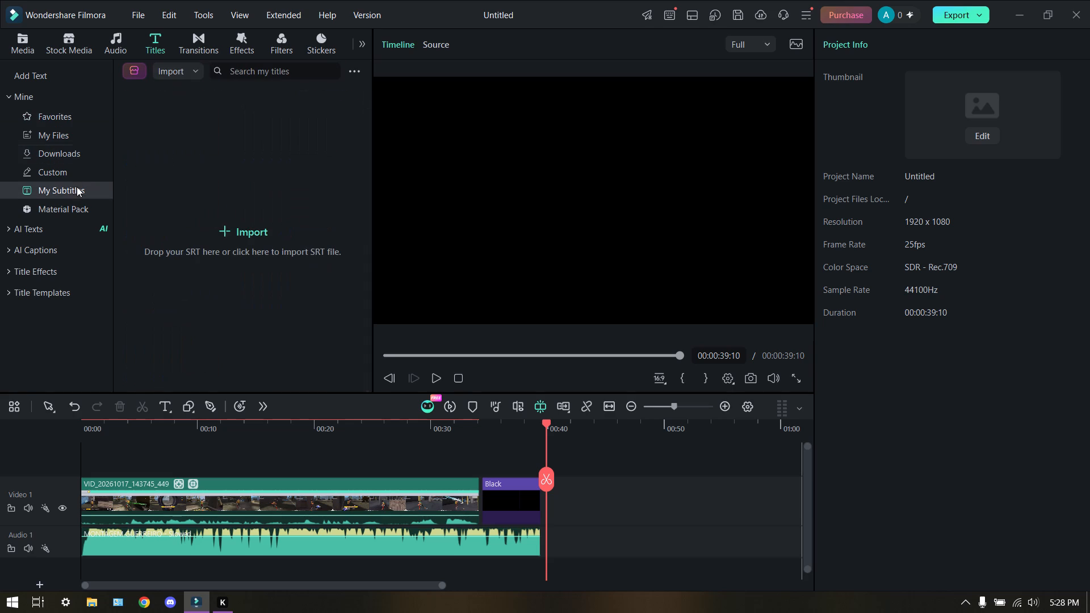
Place the blue-framed neon Thanks for Watching sticker on Video 1 over the Black clip, directly after the gameplay clip.
{"action": "left_click", "coordinate": [275, 49]}
{"action": "left_click", "coordinate": [329, 49]}
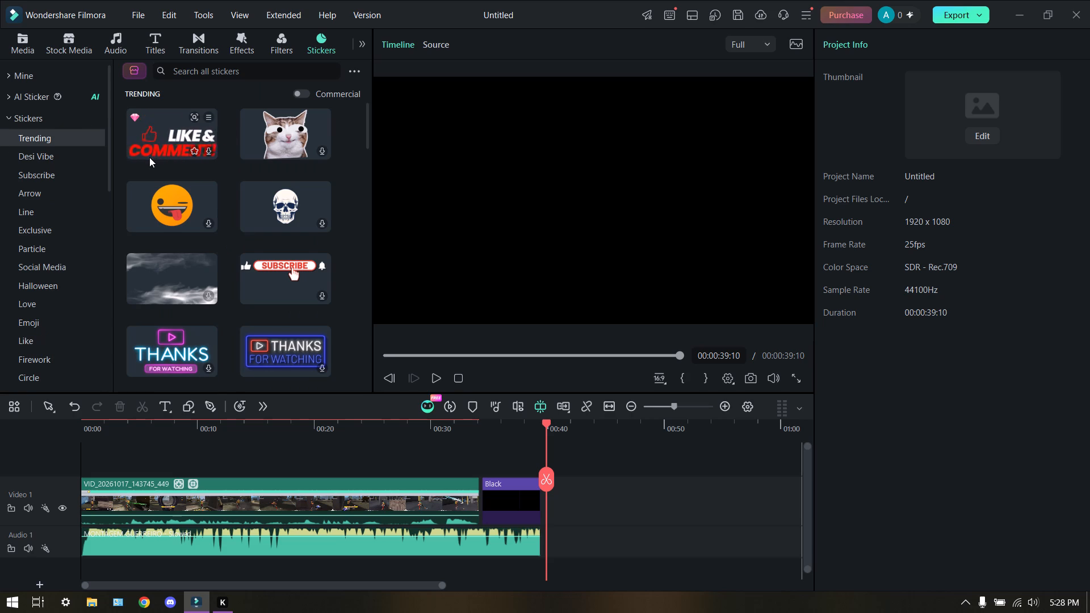
{"action": "scroll", "coordinate": [149, 157], "scroll_direction": "down", "scroll_amount": 1}
{"action": "left_click", "coordinate": [265, 268]}
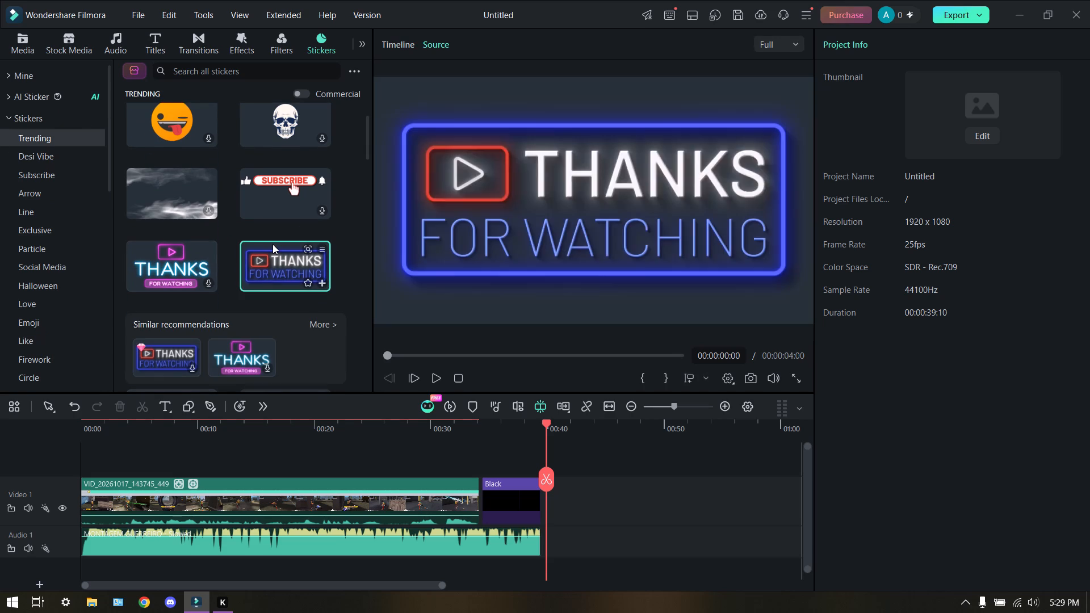
{"action": "left_click_drag", "start_coordinate": [312, 280], "coordinate": [327, 295]}
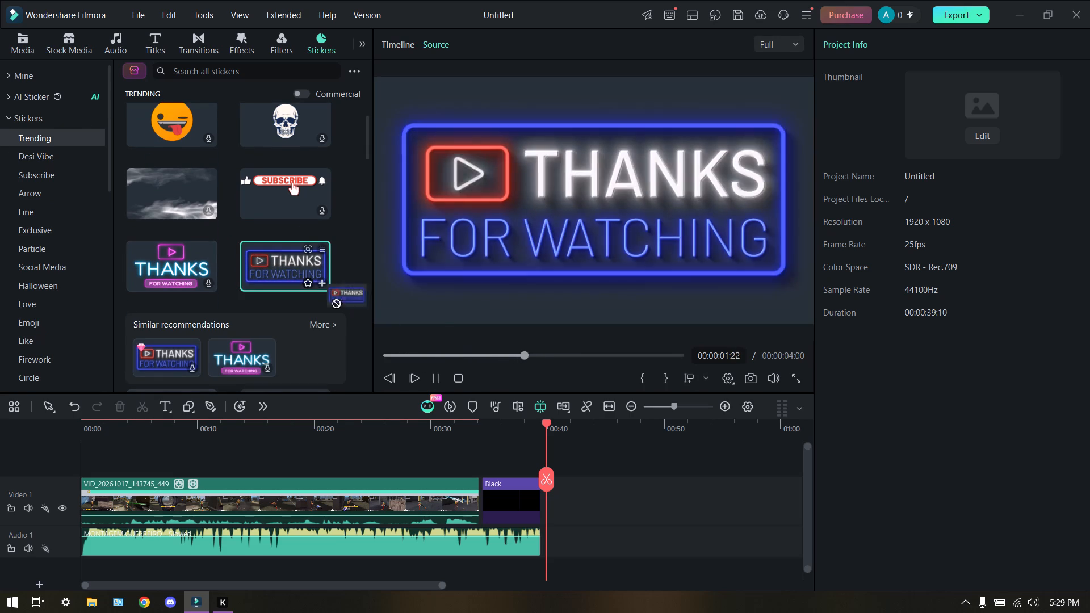
{"action": "left_click_drag", "start_coordinate": [327, 295], "coordinate": [485, 493]}
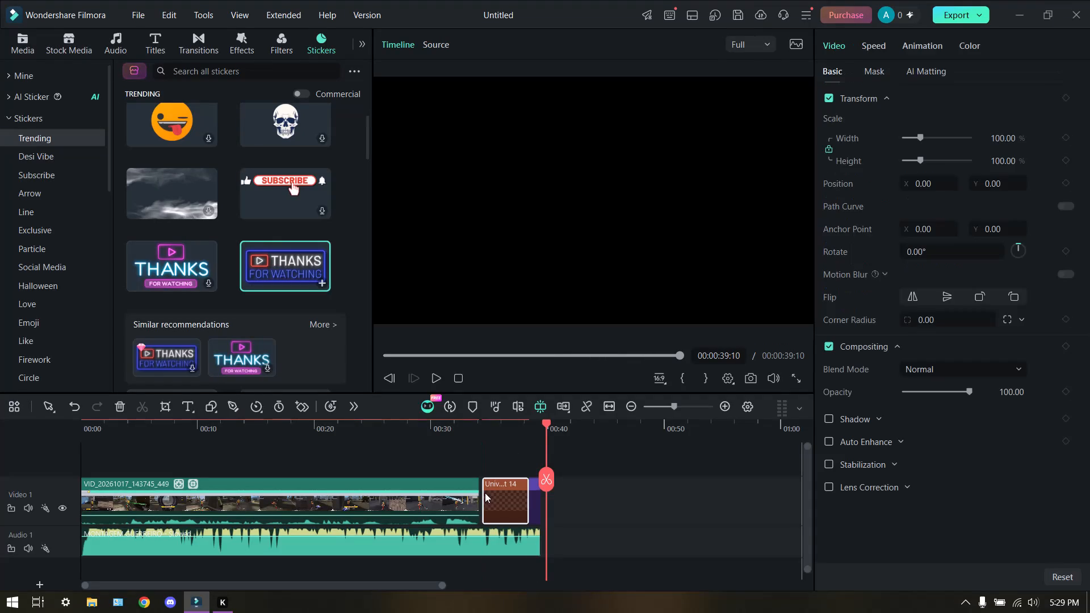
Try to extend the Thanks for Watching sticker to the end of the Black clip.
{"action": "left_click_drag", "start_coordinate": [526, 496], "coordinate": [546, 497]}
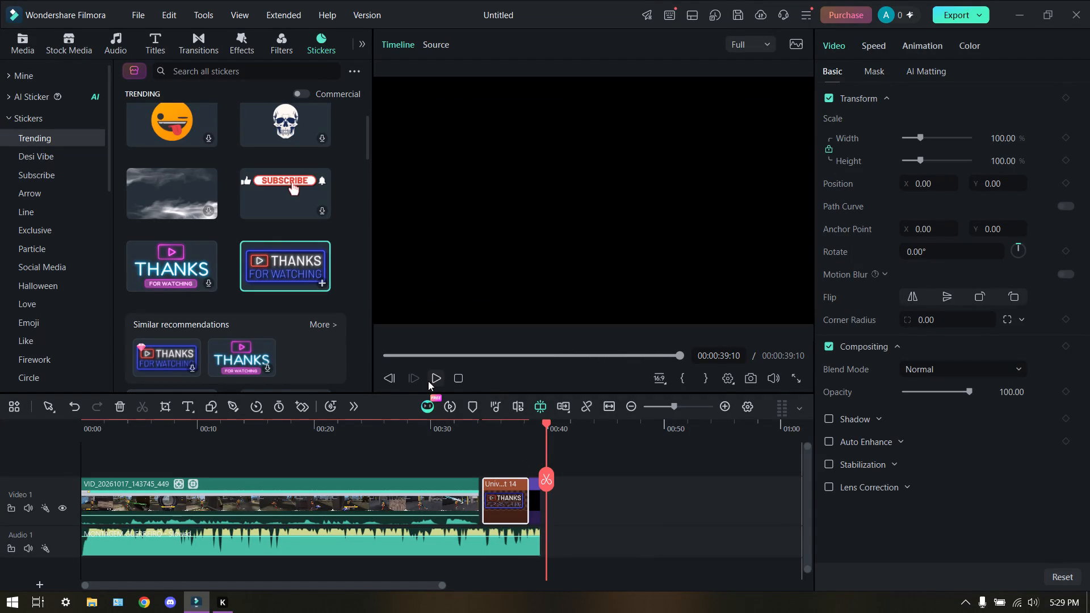
Play back the edit and skim through it to the end to check the Thanks for Watching ending.
{"action": "left_click", "coordinate": [439, 384]}
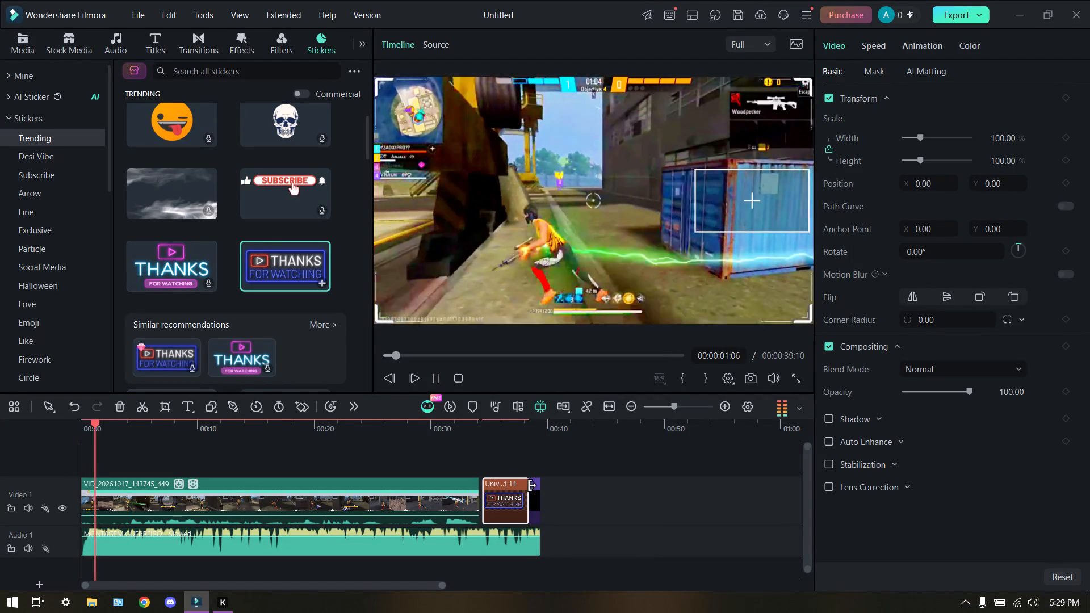
{"action": "left_click", "coordinate": [534, 498]}
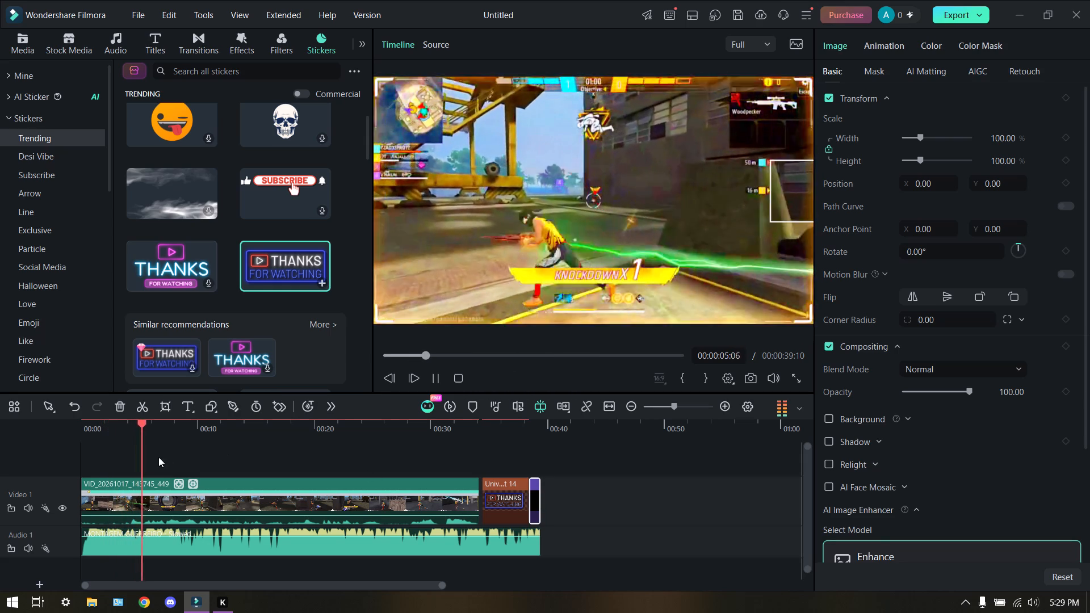
{"action": "left_click_drag", "start_coordinate": [154, 465], "coordinate": [467, 496]}
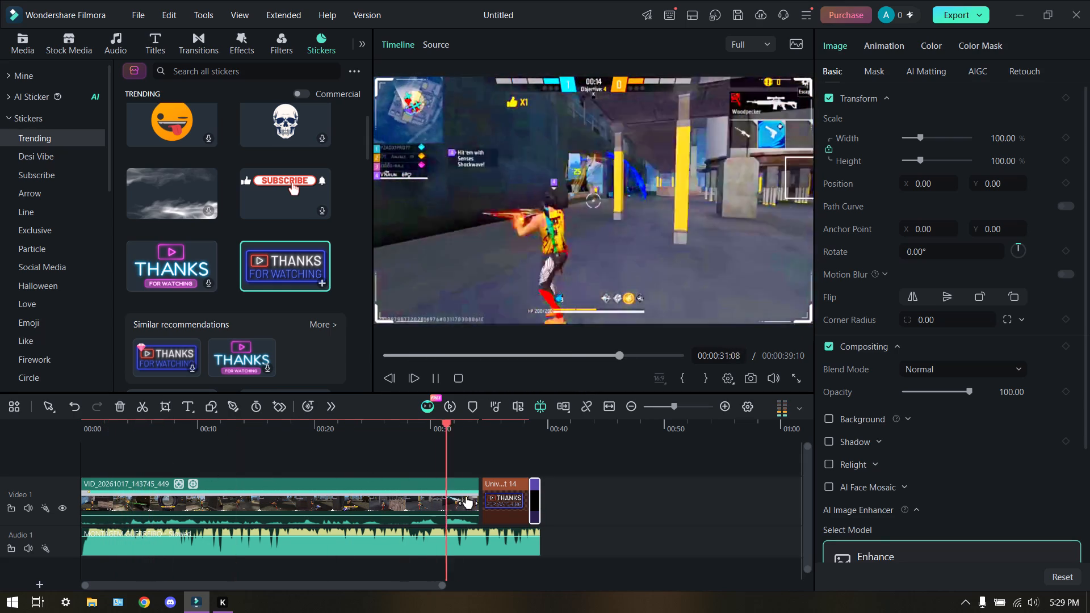
{"action": "left_click_drag", "start_coordinate": [467, 496], "coordinate": [527, 507]}
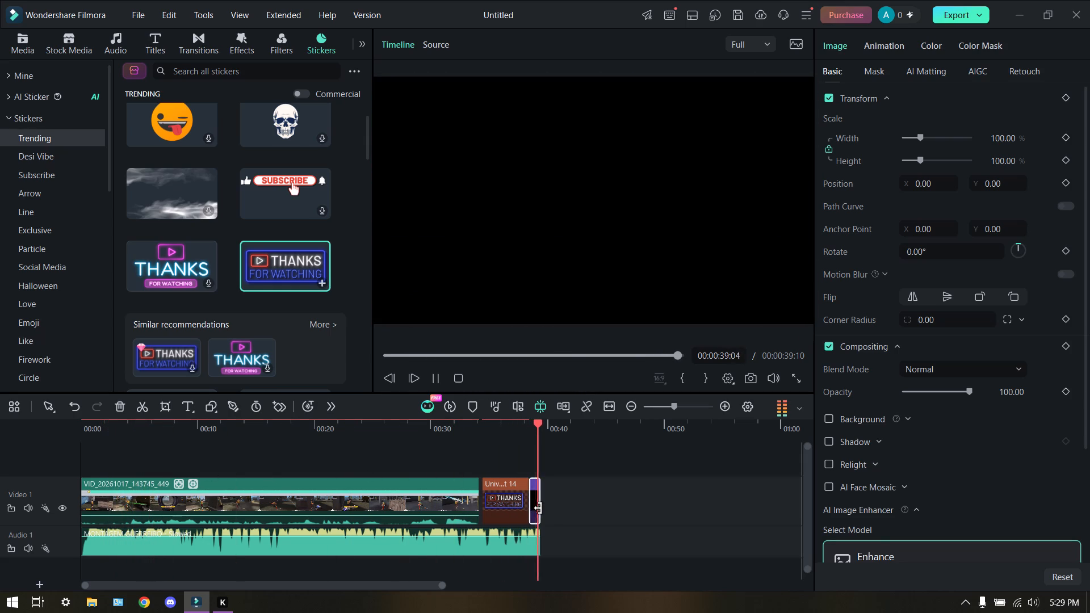
{"action": "left_click_drag", "start_coordinate": [544, 510], "coordinate": [538, 509]}
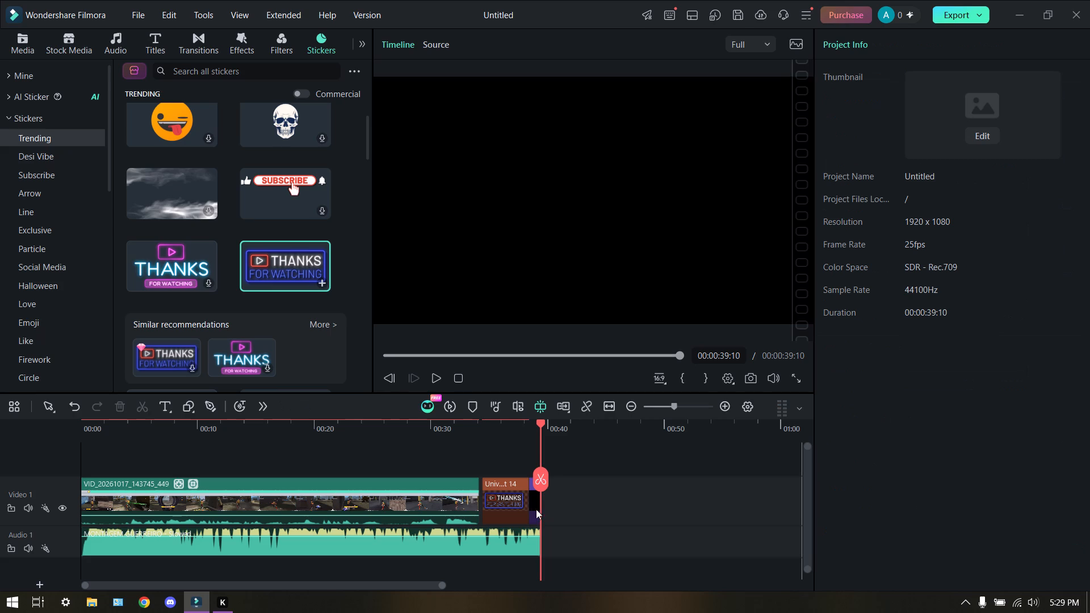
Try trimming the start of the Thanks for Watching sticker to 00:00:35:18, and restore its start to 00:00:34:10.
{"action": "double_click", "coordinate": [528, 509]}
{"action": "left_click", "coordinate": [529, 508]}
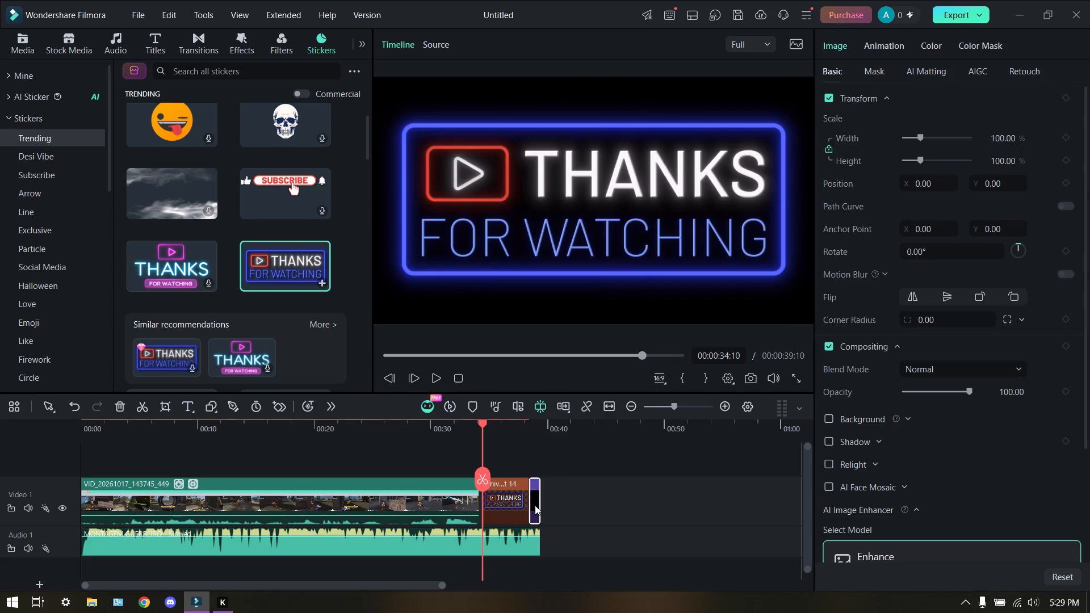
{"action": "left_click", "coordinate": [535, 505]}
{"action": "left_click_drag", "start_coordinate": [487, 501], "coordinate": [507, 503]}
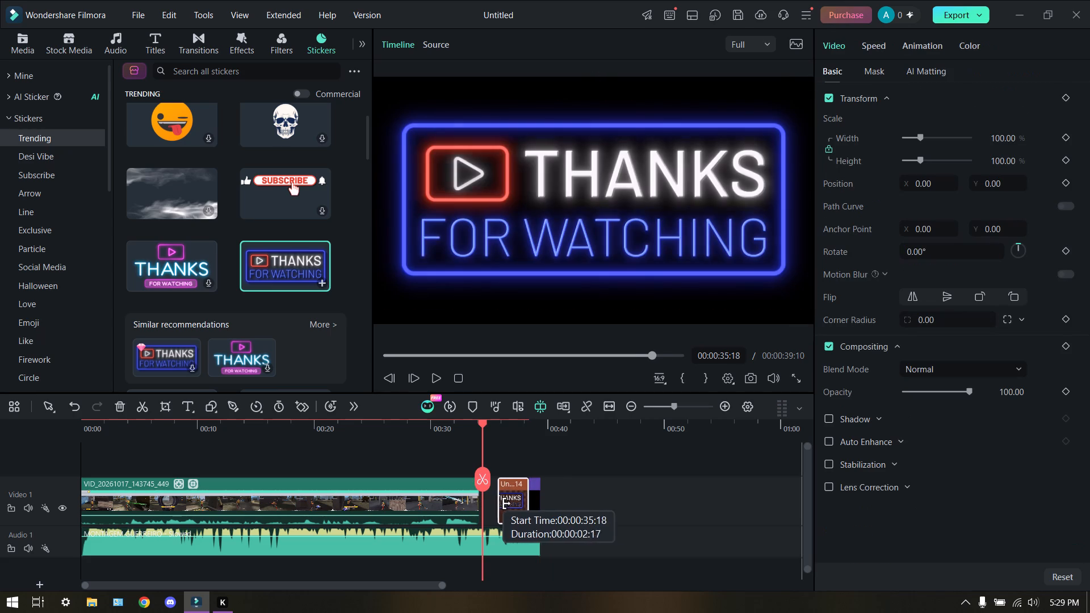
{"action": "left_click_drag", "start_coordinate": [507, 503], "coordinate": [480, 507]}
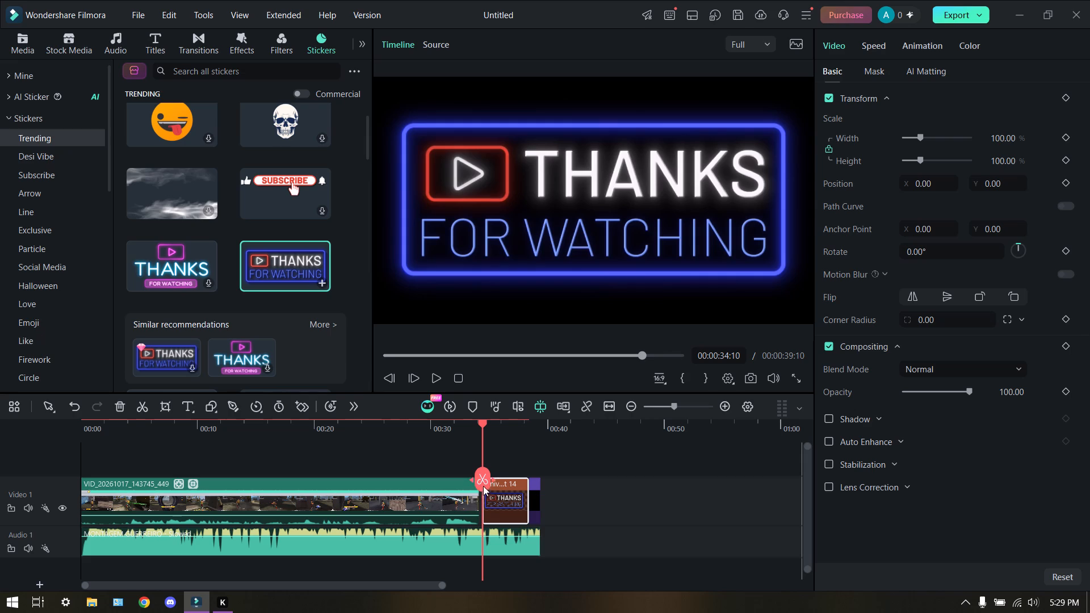
Split the song on Audio 1 at the end of the Thanks for Watching sticker, 00:00:38:10.
{"action": "left_click_drag", "start_coordinate": [485, 487], "coordinate": [525, 492]}
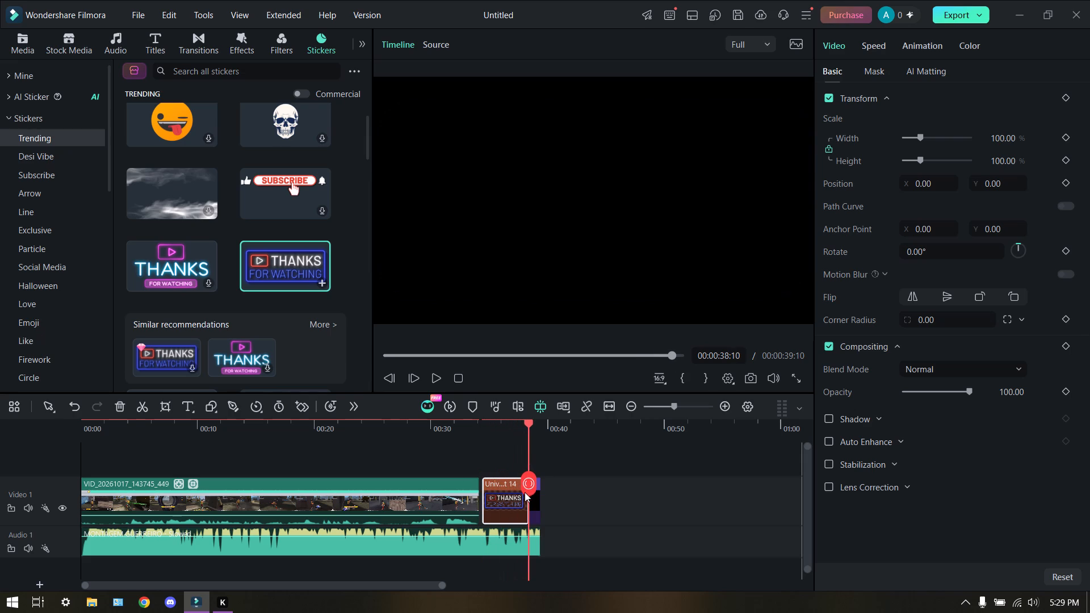
{"action": "left_click_drag", "start_coordinate": [525, 492], "coordinate": [524, 492]}
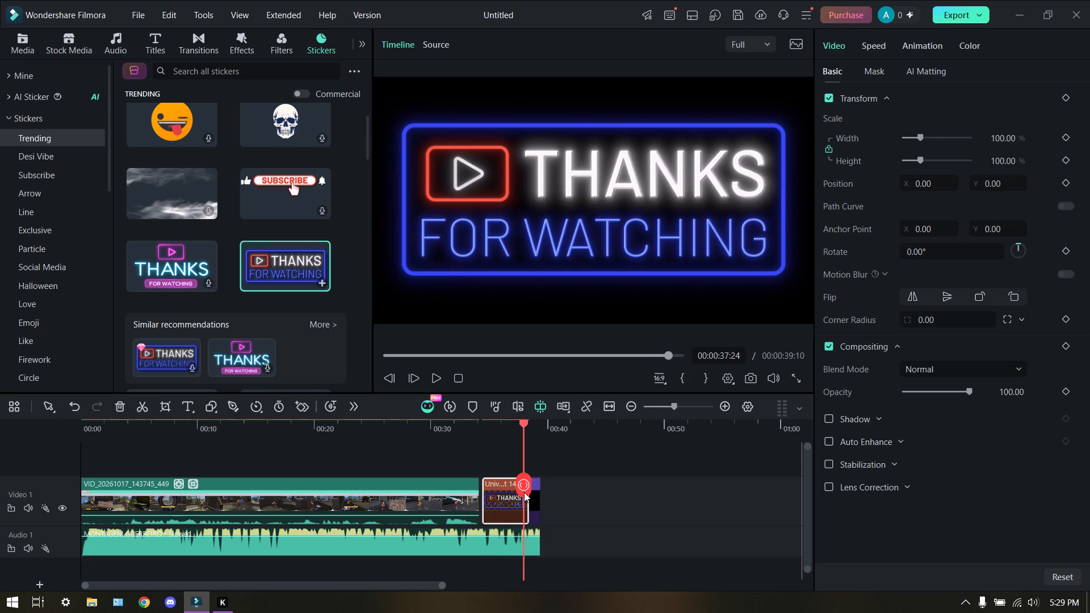
{"action": "left_click_drag", "start_coordinate": [524, 492], "coordinate": [525, 492]}
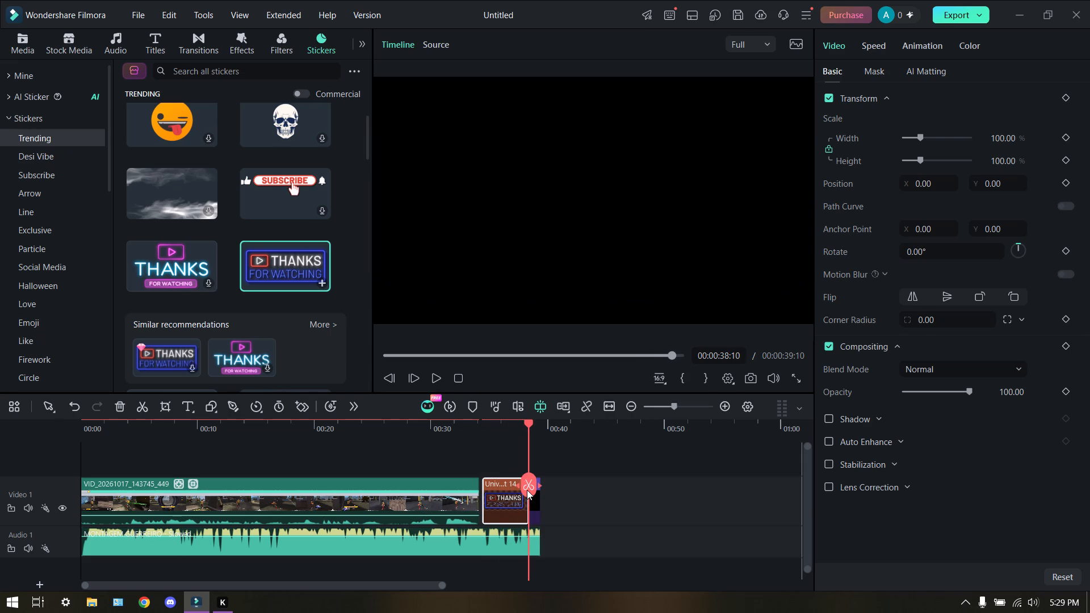
{"action": "left_click", "coordinate": [528, 488]}
{"action": "left_click", "coordinate": [533, 485]}
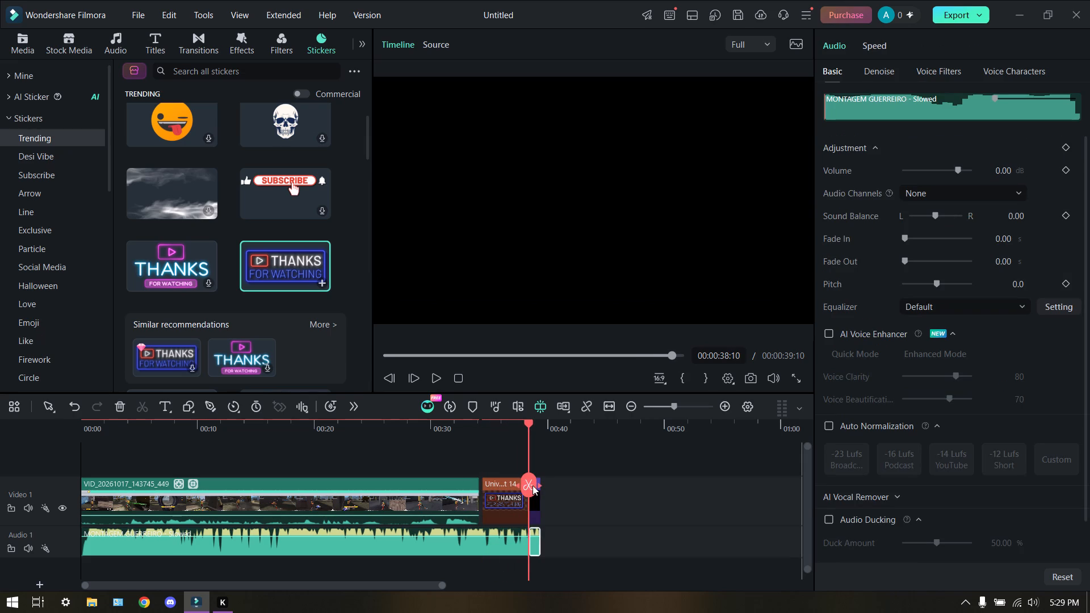
Delete the leftover Black clip segment after the Thanks for Watching sticker on Video 1.
{"action": "left_click", "coordinate": [534, 503]}
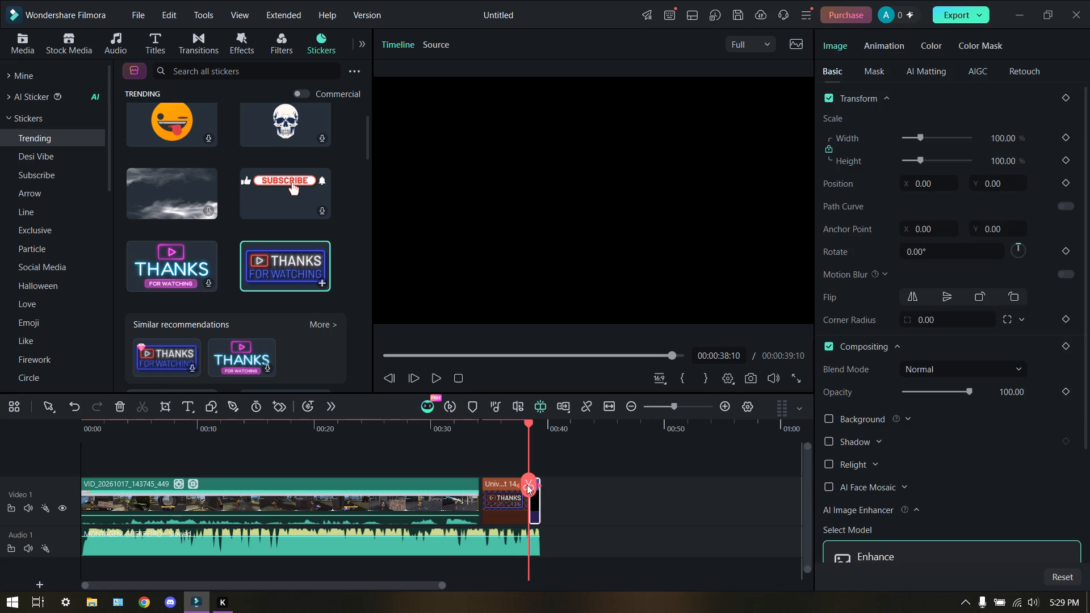
{"action": "left_click", "coordinate": [527, 485]}
{"action": "right_click", "coordinate": [536, 505]}
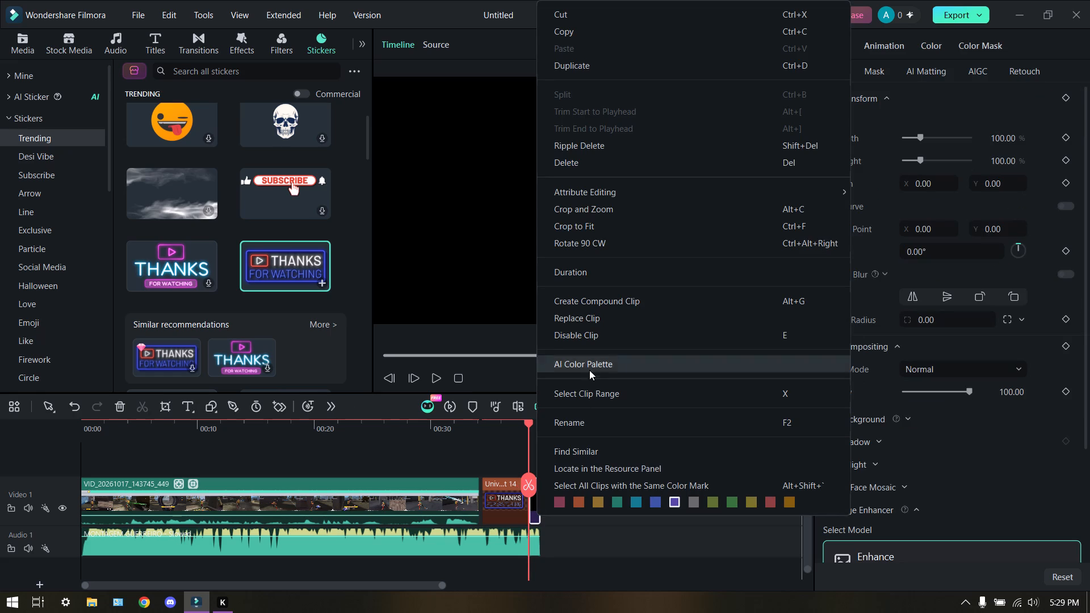
{"action": "left_click", "coordinate": [601, 171]}
{"action": "left_click", "coordinate": [599, 169]}
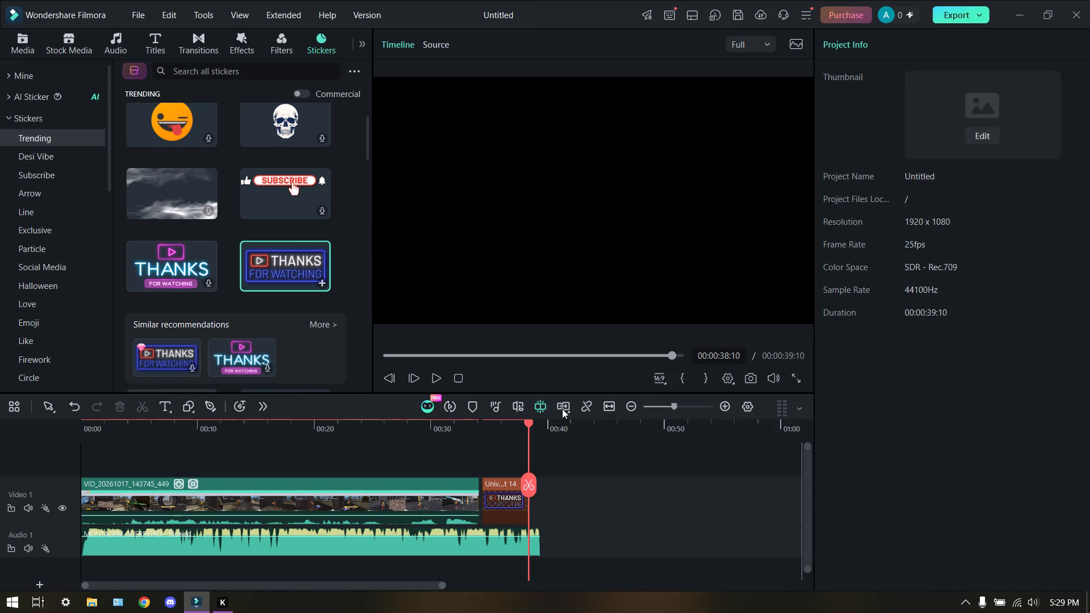
Delete the leftover song segment after 00:00:38:10 on Audio 1.
{"action": "left_click", "coordinate": [538, 545]}
{"action": "right_click", "coordinate": [538, 540]}
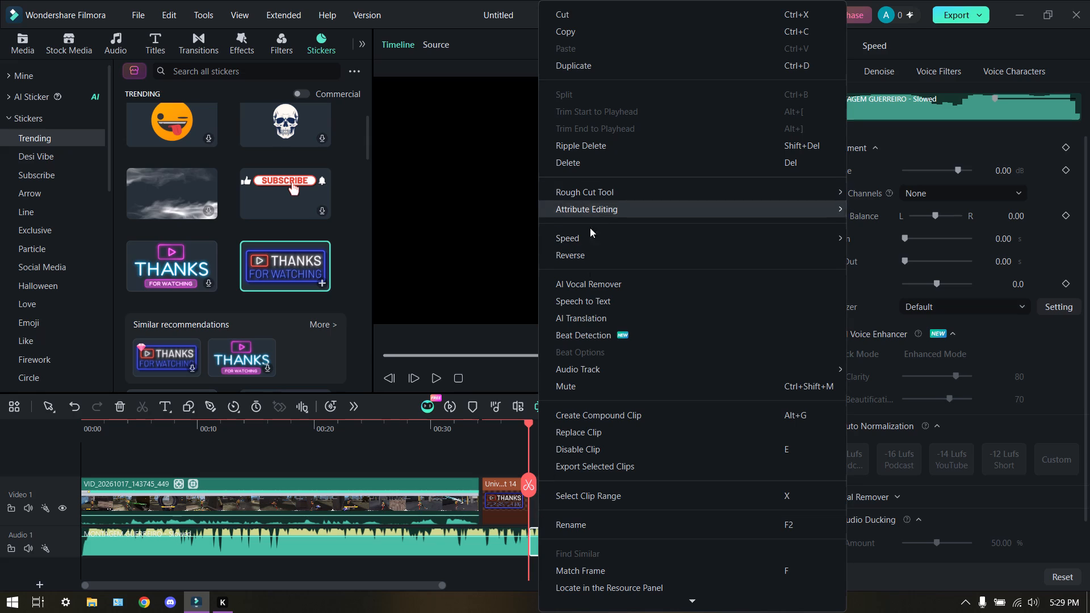
{"action": "left_click", "coordinate": [621, 165]}
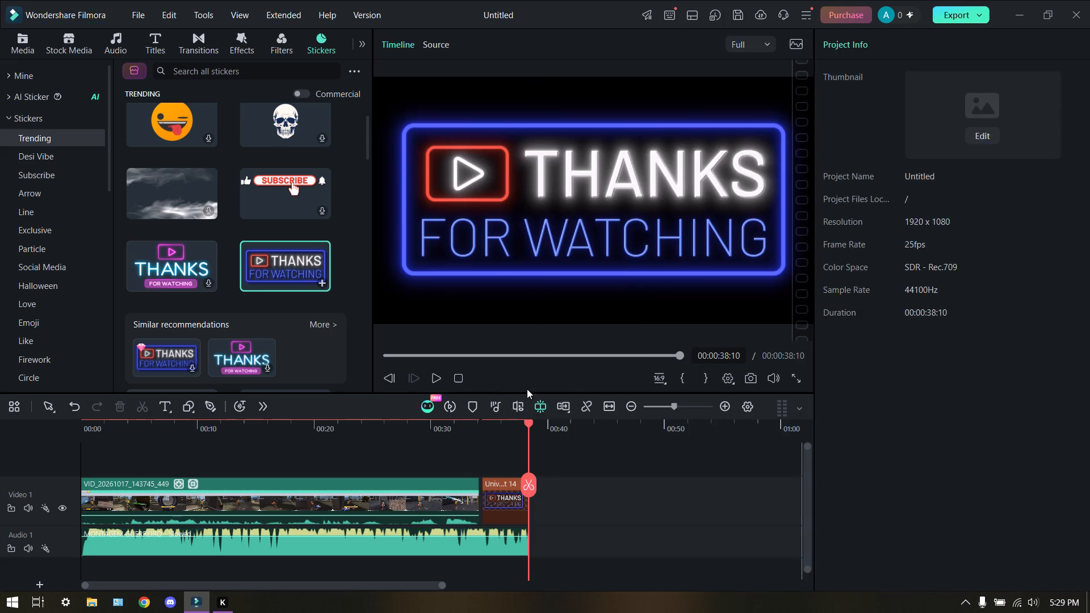
Play the edit and turn off Motion Tracking on the gameplay clip.
{"action": "left_click", "coordinate": [464, 381]}
{"action": "left_click", "coordinate": [445, 379]}
{"action": "left_click", "coordinate": [429, 377]}
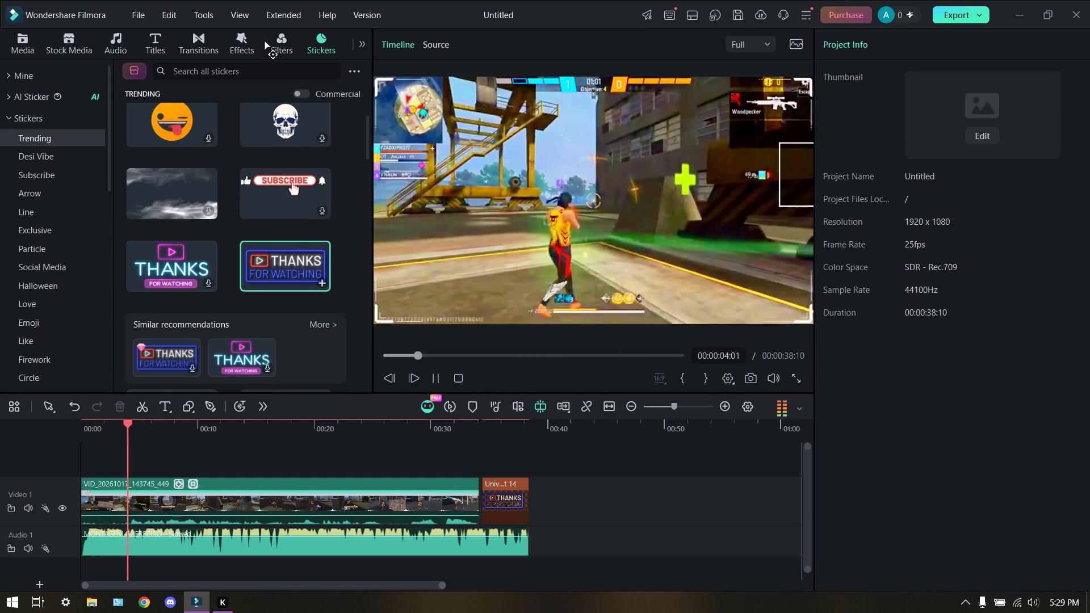
{"action": "left_click", "coordinate": [11, 41]}
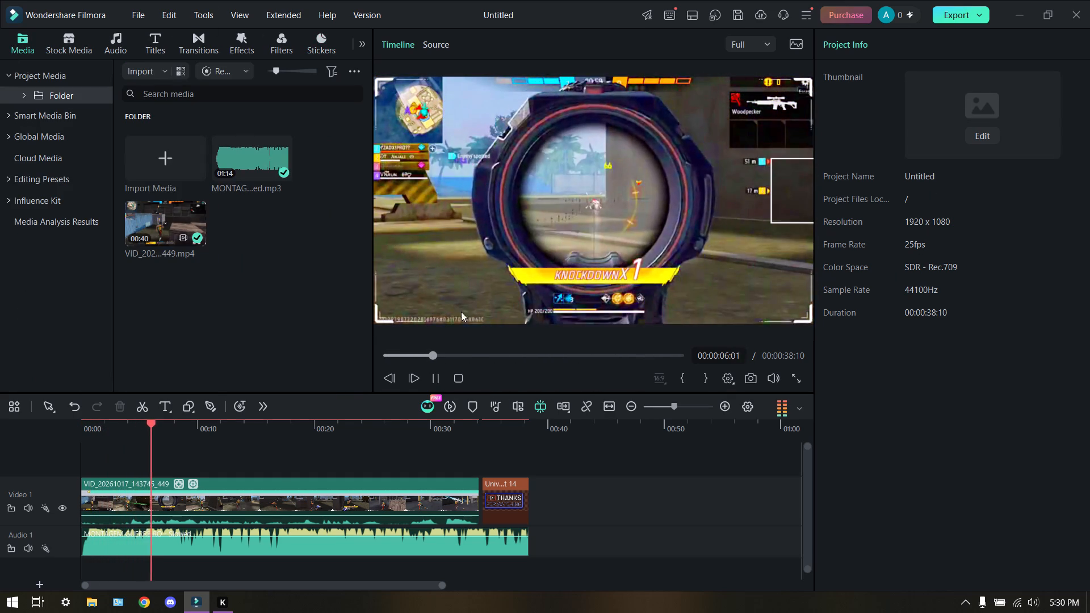
{"action": "left_click", "coordinate": [404, 482]}
{"action": "left_click", "coordinate": [404, 500]}
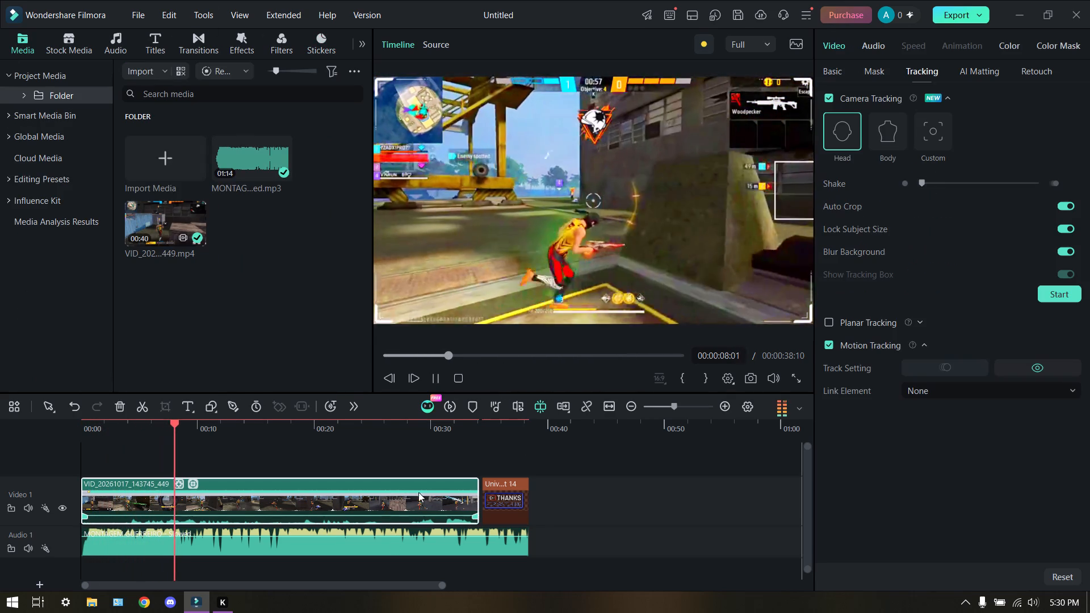
{"action": "left_click", "coordinate": [827, 346]}
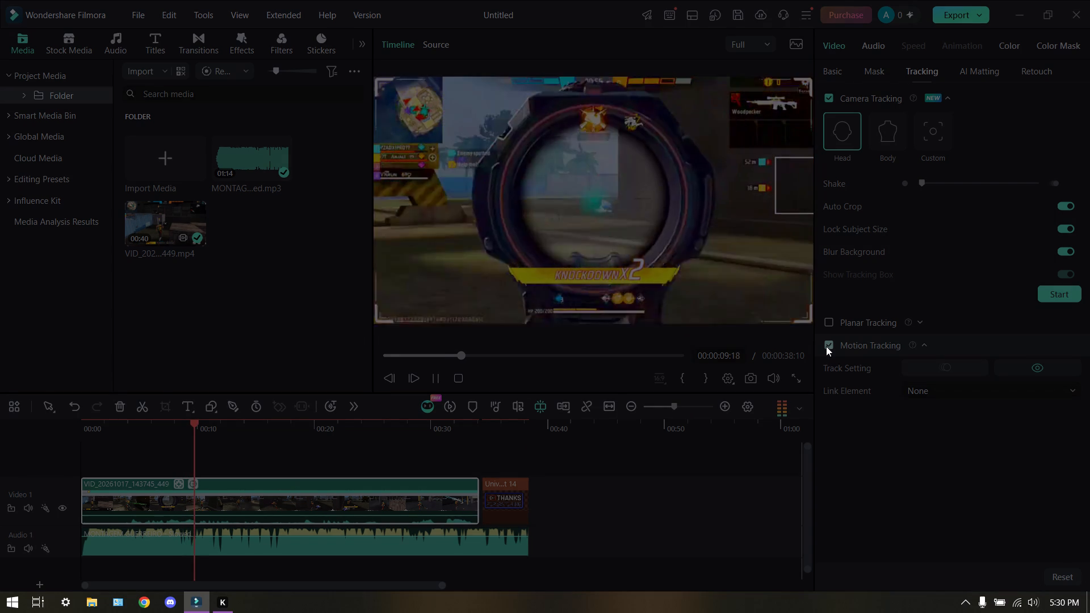
{"action": "left_click", "coordinate": [636, 304]}
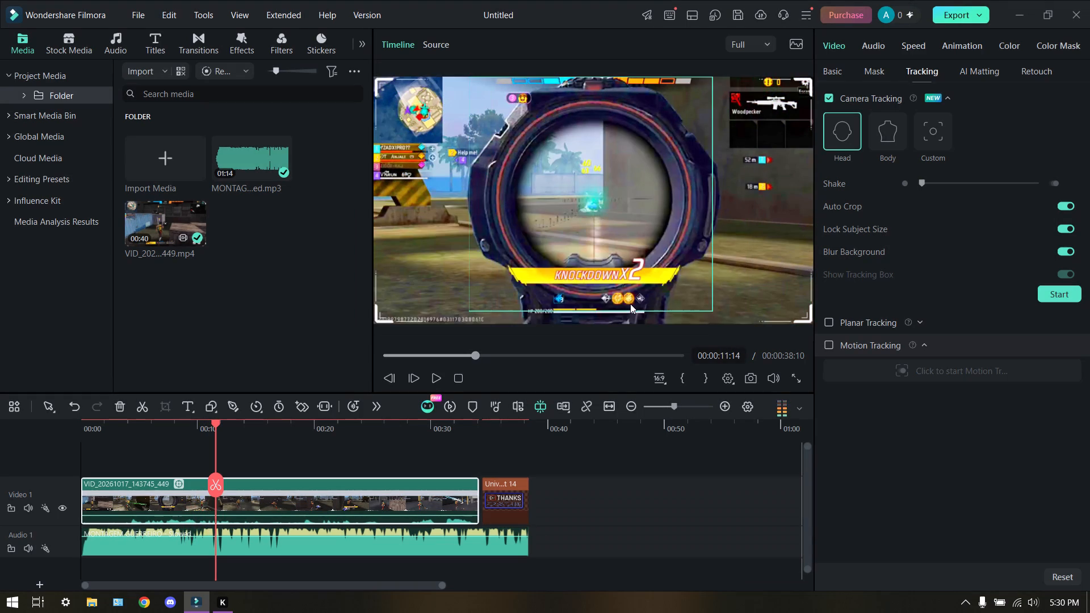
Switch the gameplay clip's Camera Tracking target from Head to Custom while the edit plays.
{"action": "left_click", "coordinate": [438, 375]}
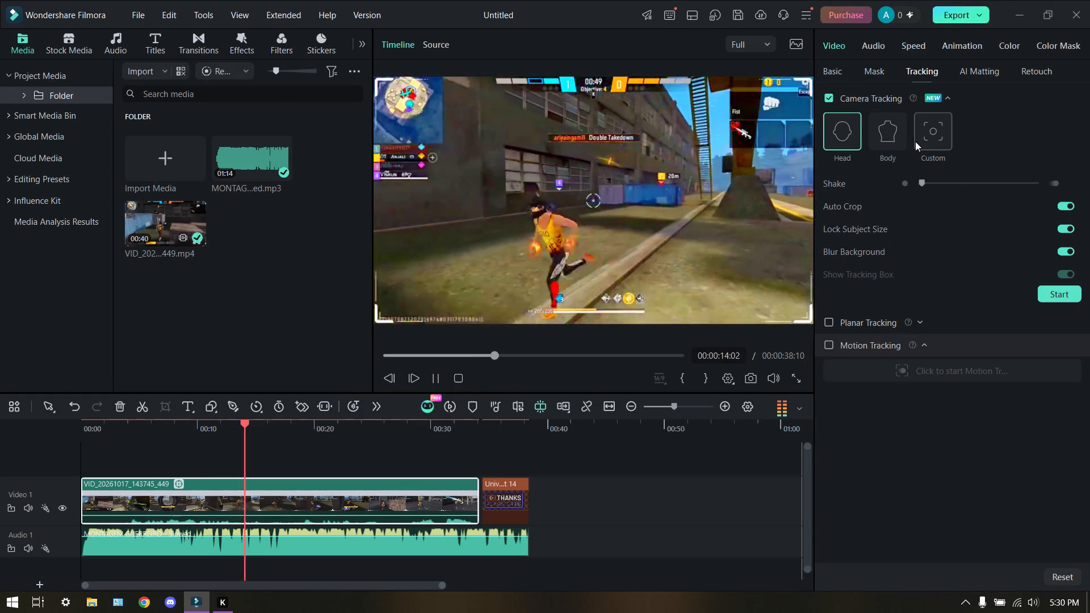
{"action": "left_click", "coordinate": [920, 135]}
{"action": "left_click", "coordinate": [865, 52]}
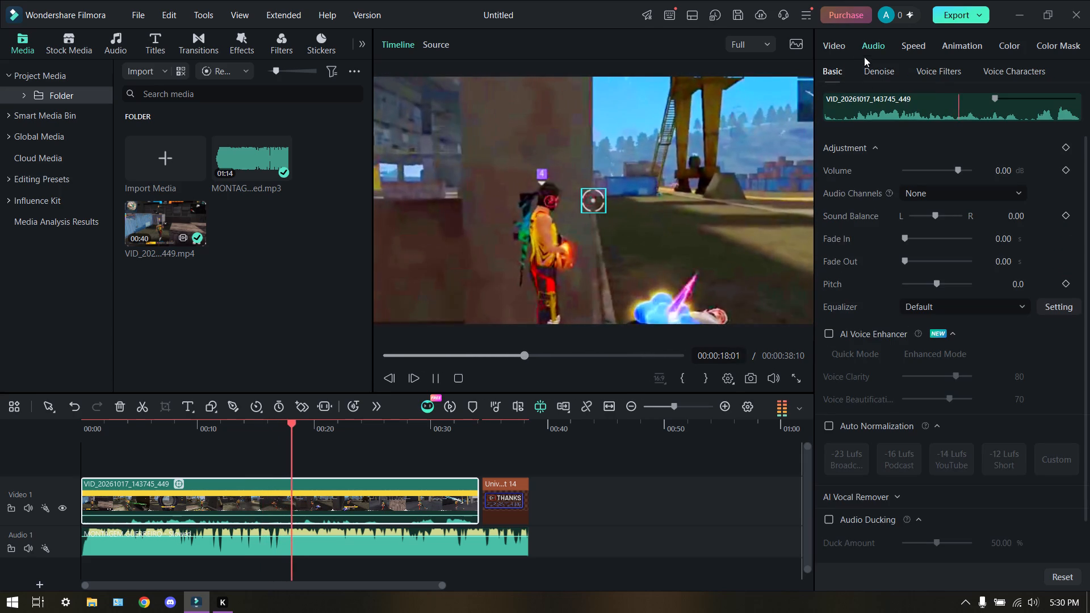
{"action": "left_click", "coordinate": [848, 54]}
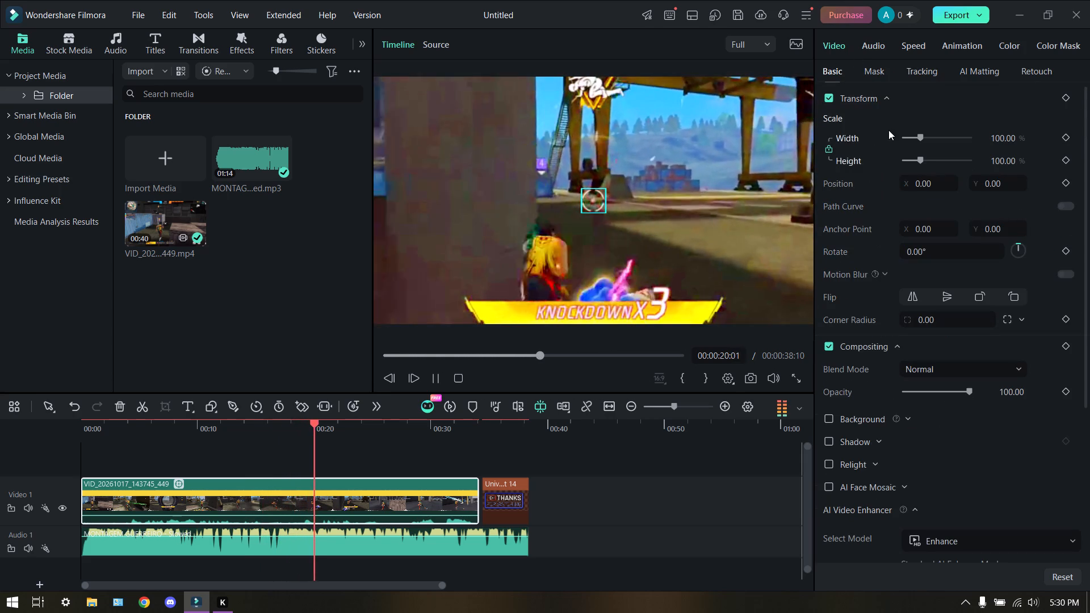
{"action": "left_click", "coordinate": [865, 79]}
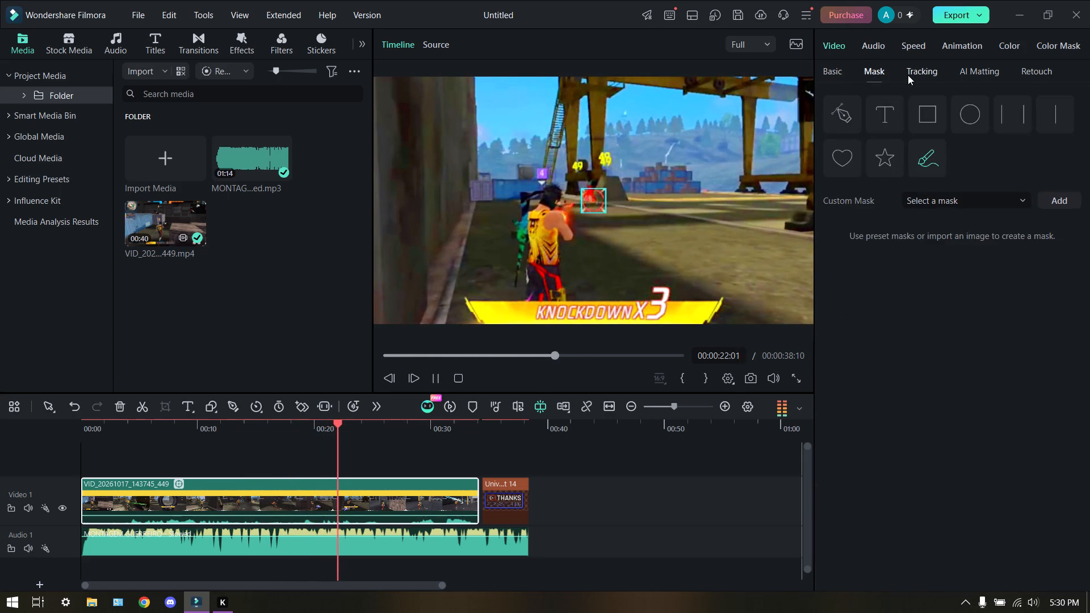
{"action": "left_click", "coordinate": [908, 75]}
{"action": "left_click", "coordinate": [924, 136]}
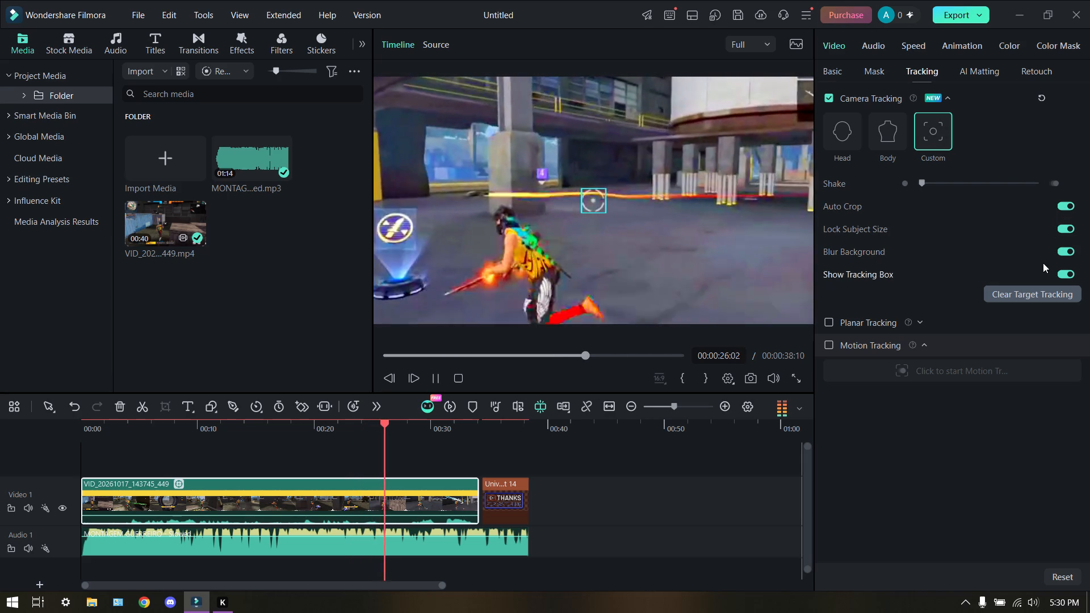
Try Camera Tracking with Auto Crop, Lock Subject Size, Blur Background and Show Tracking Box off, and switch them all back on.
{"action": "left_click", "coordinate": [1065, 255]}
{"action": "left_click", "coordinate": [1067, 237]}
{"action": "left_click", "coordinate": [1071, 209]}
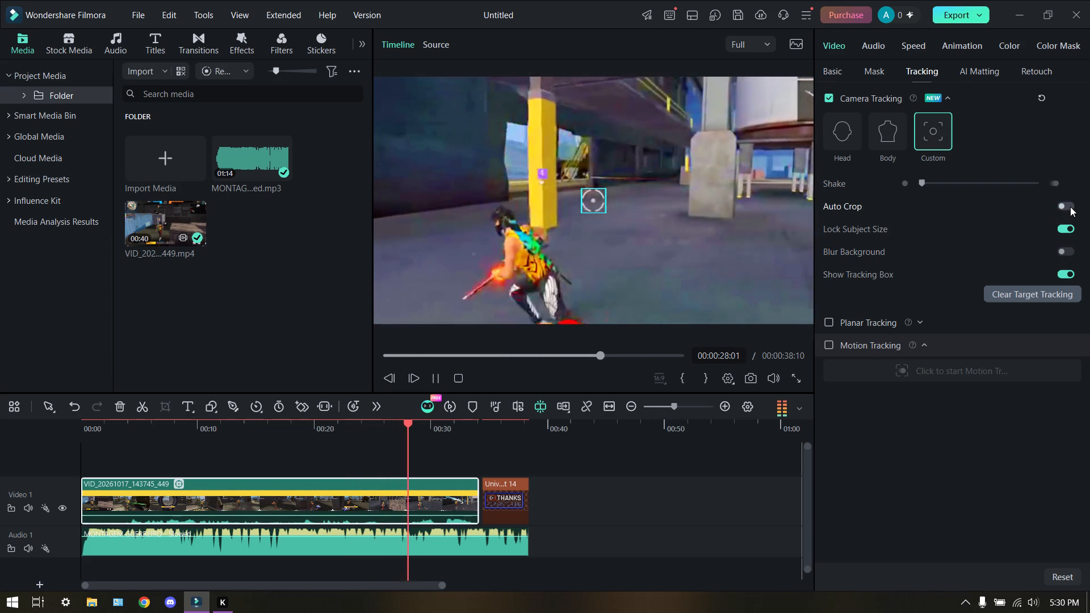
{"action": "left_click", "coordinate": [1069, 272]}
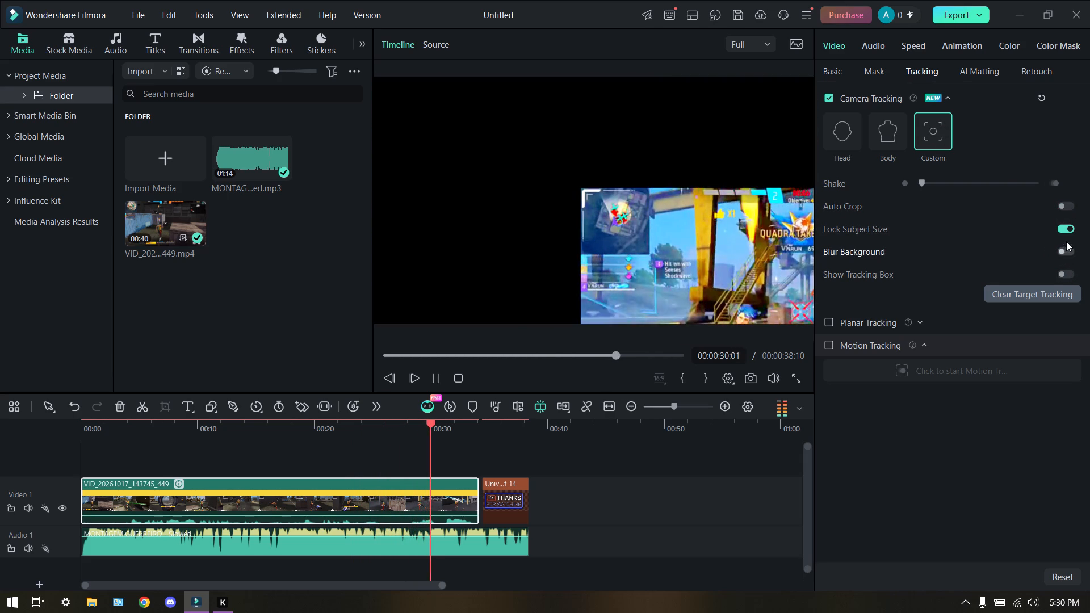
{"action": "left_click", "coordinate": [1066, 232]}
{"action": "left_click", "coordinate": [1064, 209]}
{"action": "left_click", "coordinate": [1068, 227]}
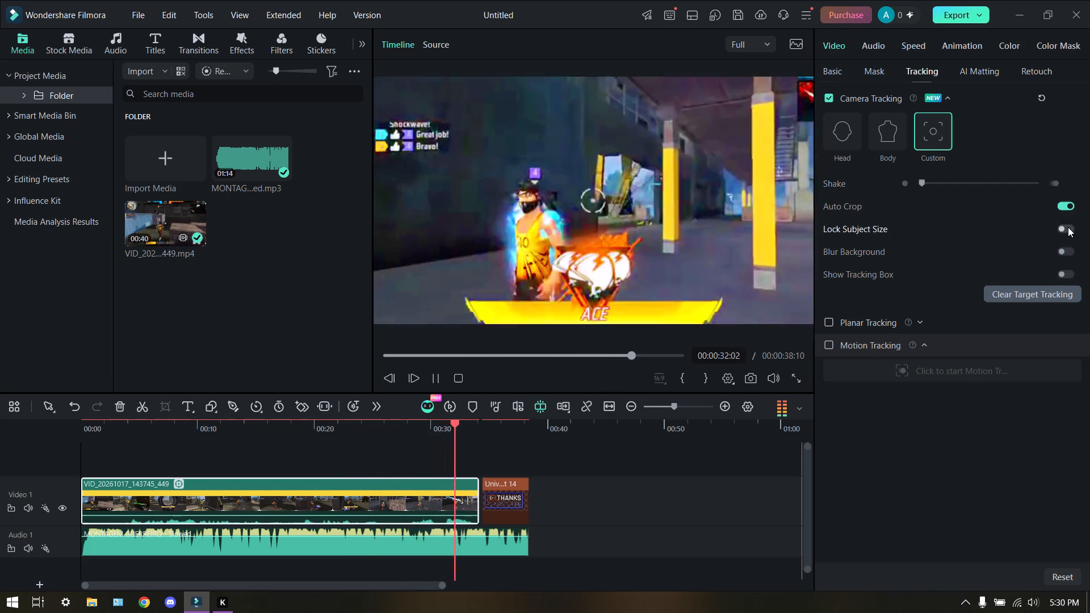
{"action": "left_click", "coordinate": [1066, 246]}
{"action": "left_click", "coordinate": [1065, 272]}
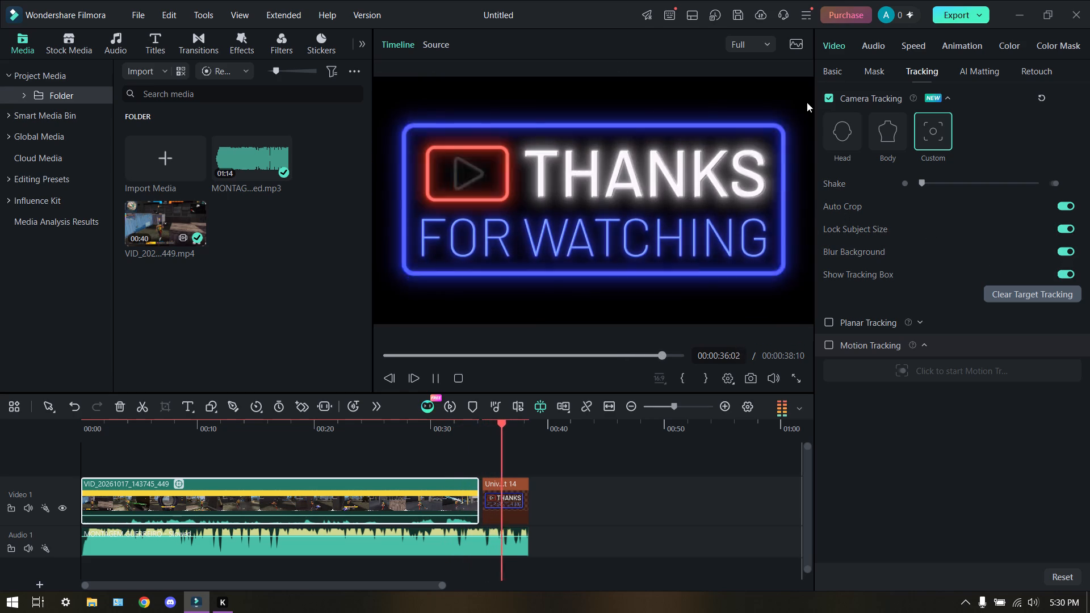
Clear the custom tracking, turn off Camera Tracking on the gameplay clip, and play the edit from the start.
{"action": "left_click", "coordinate": [1039, 99]}
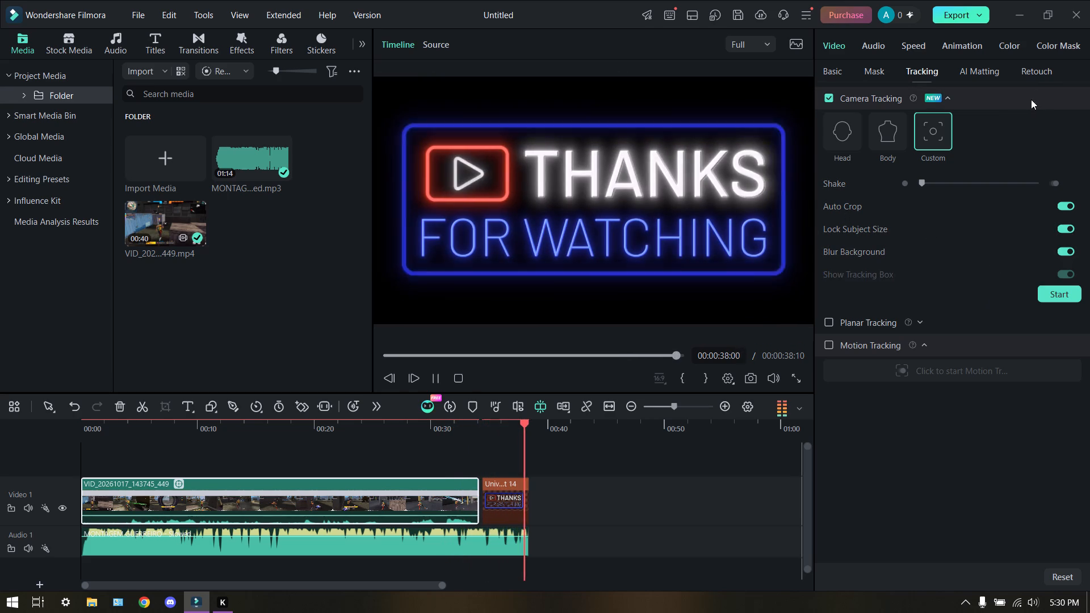
{"action": "left_click", "coordinate": [829, 103]}
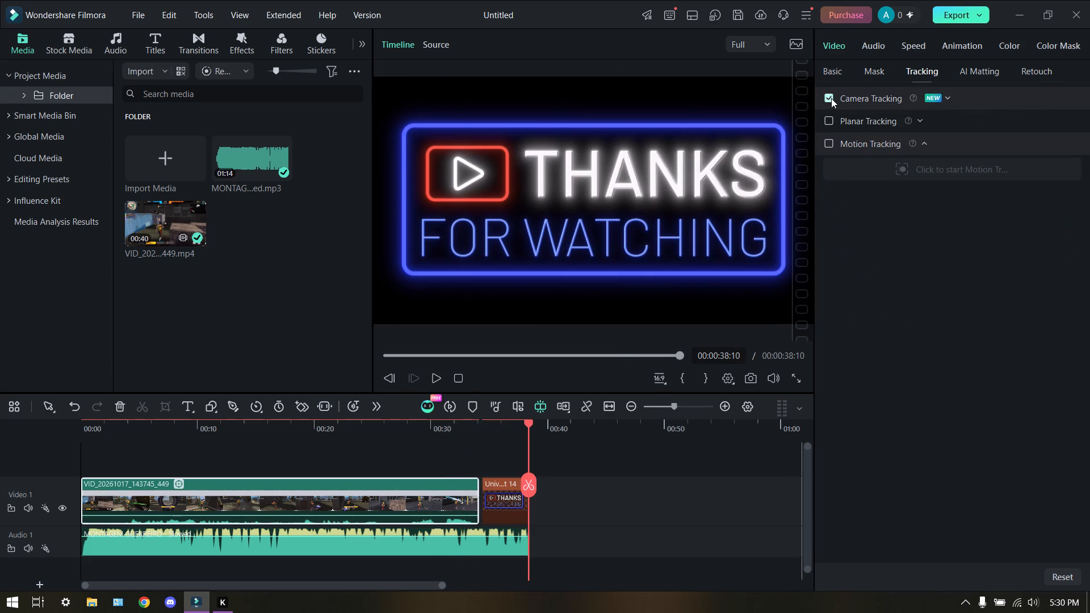
{"action": "left_click", "coordinate": [831, 98]}
{"action": "left_click", "coordinate": [446, 382]}
{"action": "left_click", "coordinate": [442, 379]}
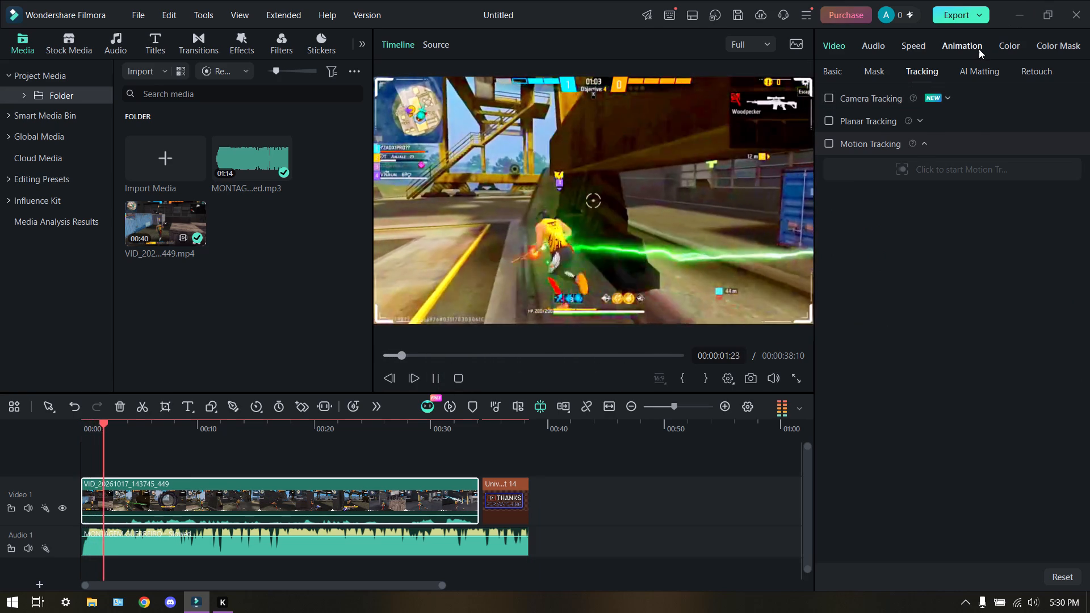
Apply the Spin4 opening motion preset to the gameplay clip and play the edit.
{"action": "left_click", "coordinate": [976, 50]}
{"action": "left_click", "coordinate": [893, 148]}
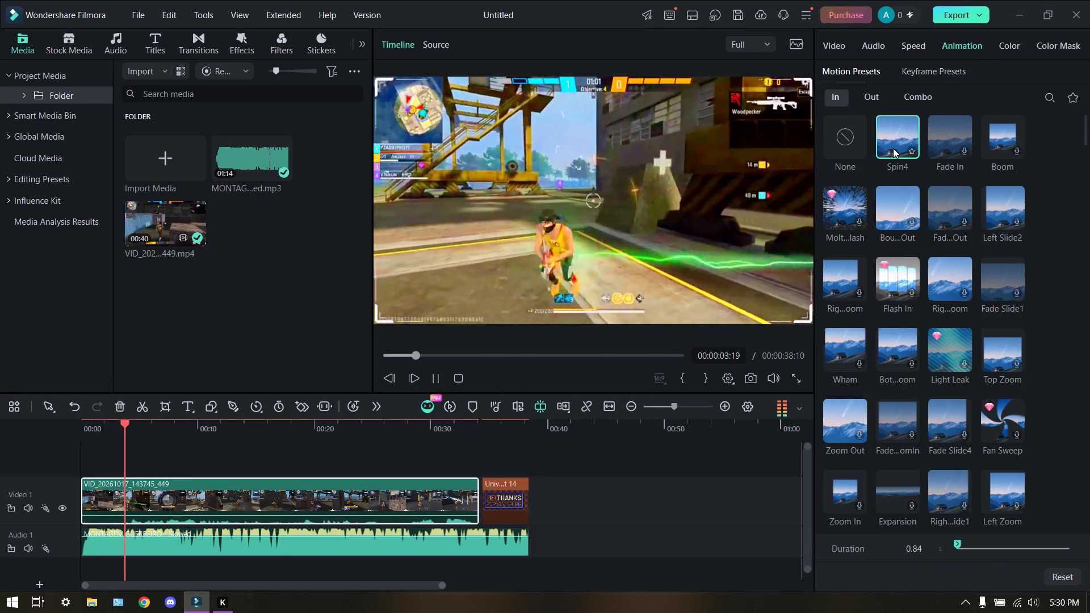
{"action": "left_click", "coordinate": [893, 148]}
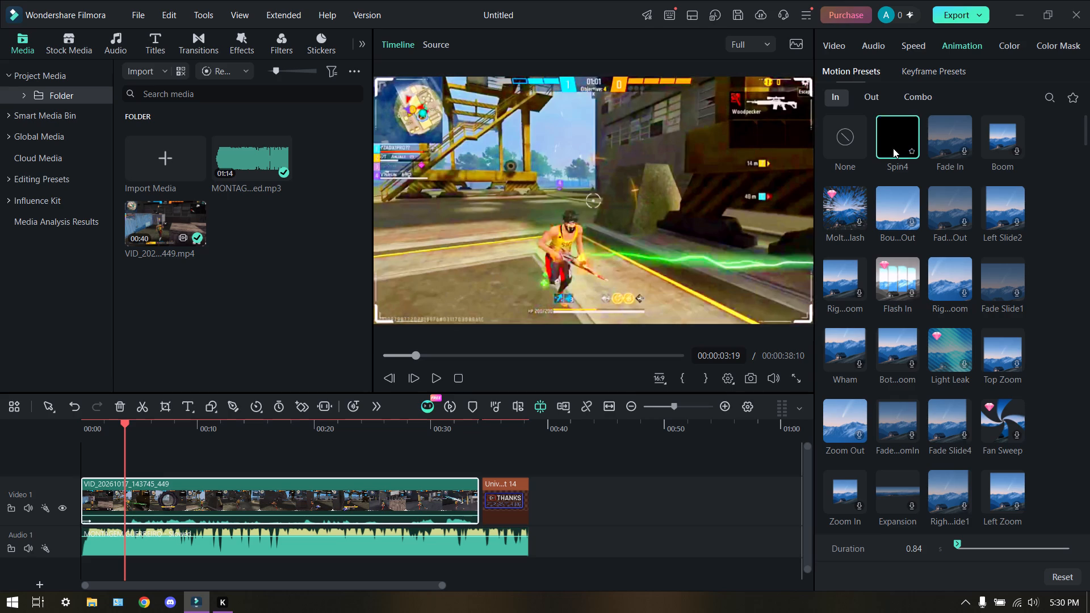
{"action": "left_click_drag", "start_coordinate": [908, 140], "coordinate": [850, 179]}
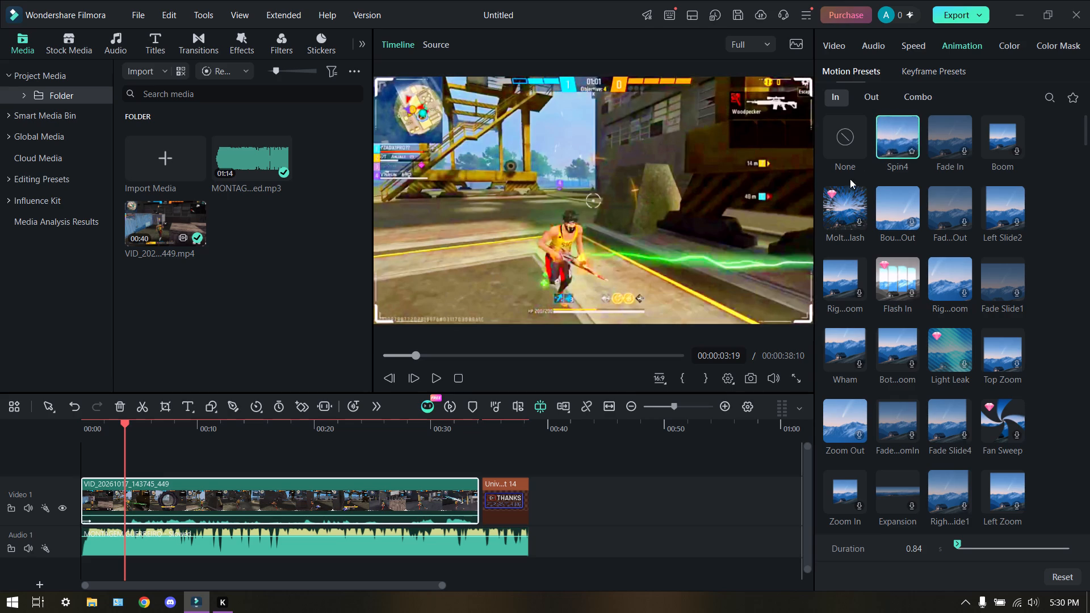
{"action": "left_click_drag", "start_coordinate": [850, 179], "coordinate": [904, 150]}
{"action": "left_click_drag", "start_coordinate": [901, 147], "coordinate": [835, 208]}
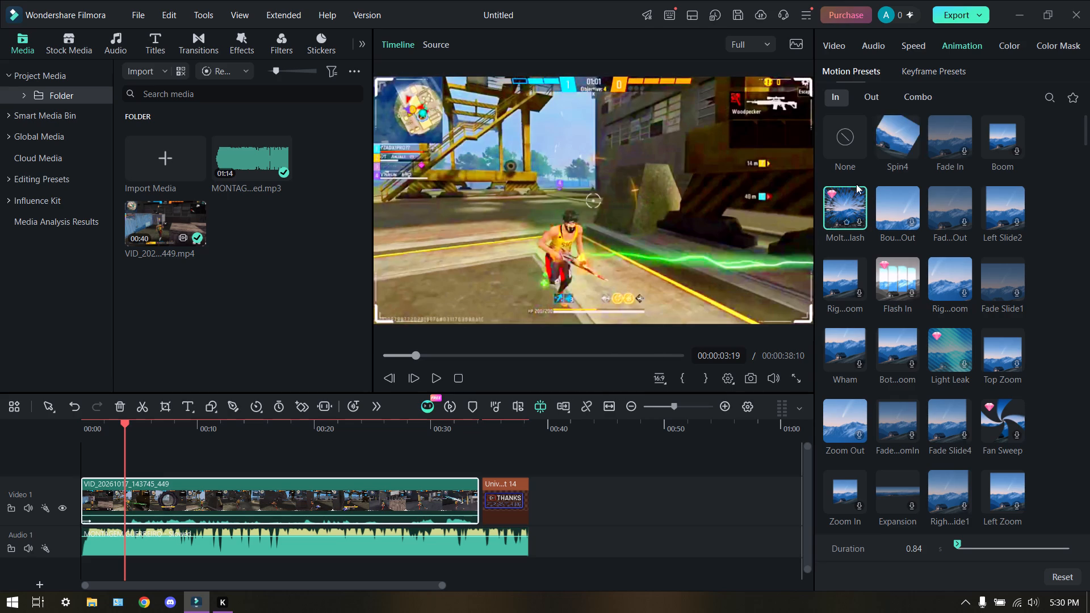
{"action": "left_click", "coordinate": [885, 148]}
{"action": "left_click_drag", "start_coordinate": [887, 147], "coordinate": [766, 242]}
{"action": "left_click", "coordinate": [902, 143]}
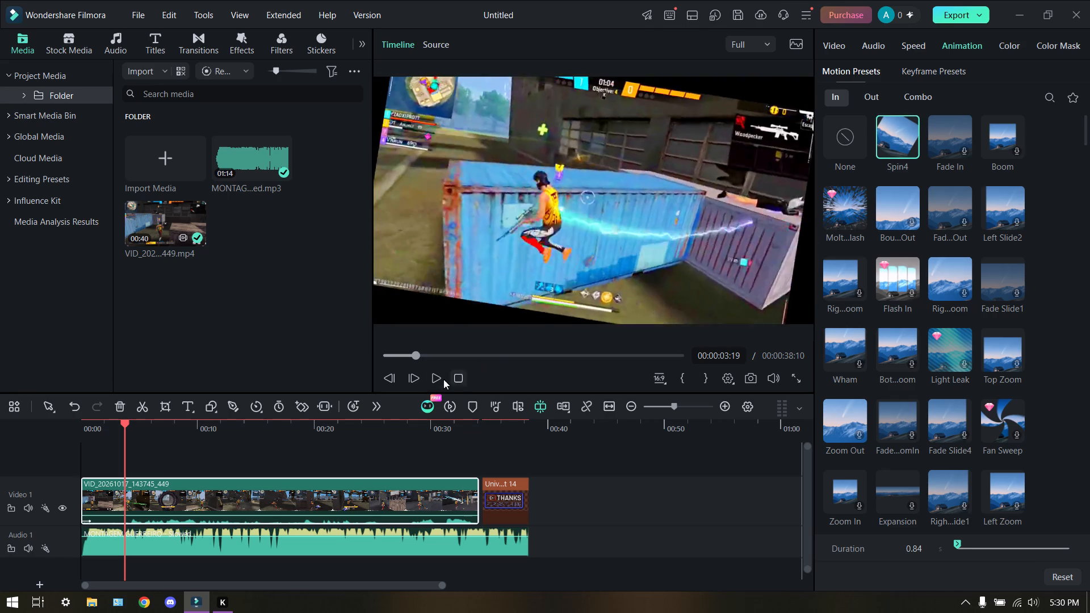
{"action": "left_click", "coordinate": [443, 375]}
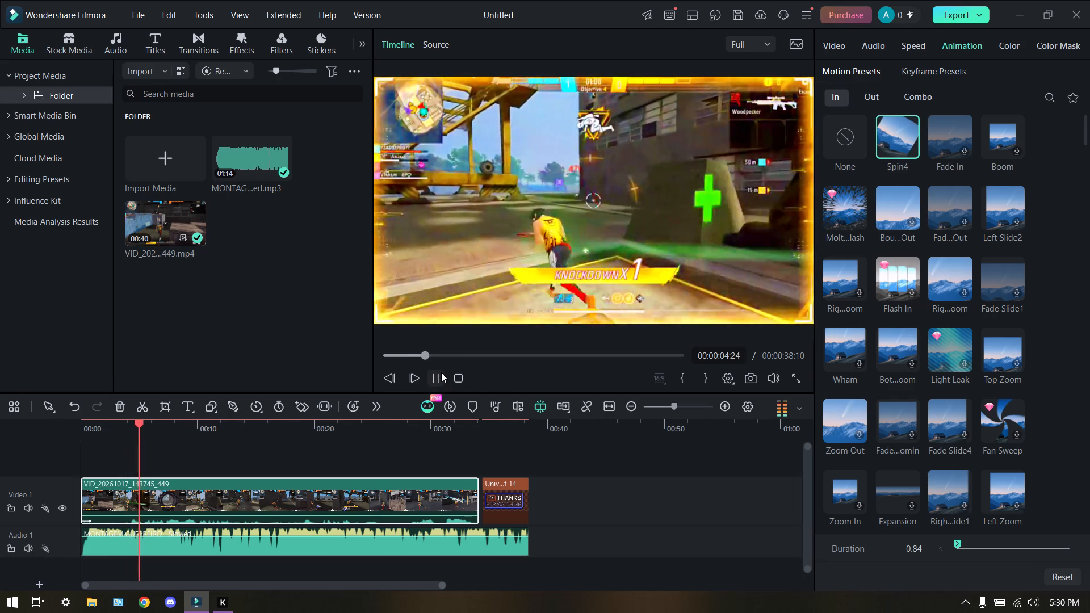
Set the gameplay clip's color preset to None and play the edit to review the uncorrected look.
{"action": "left_click", "coordinate": [882, 47]}
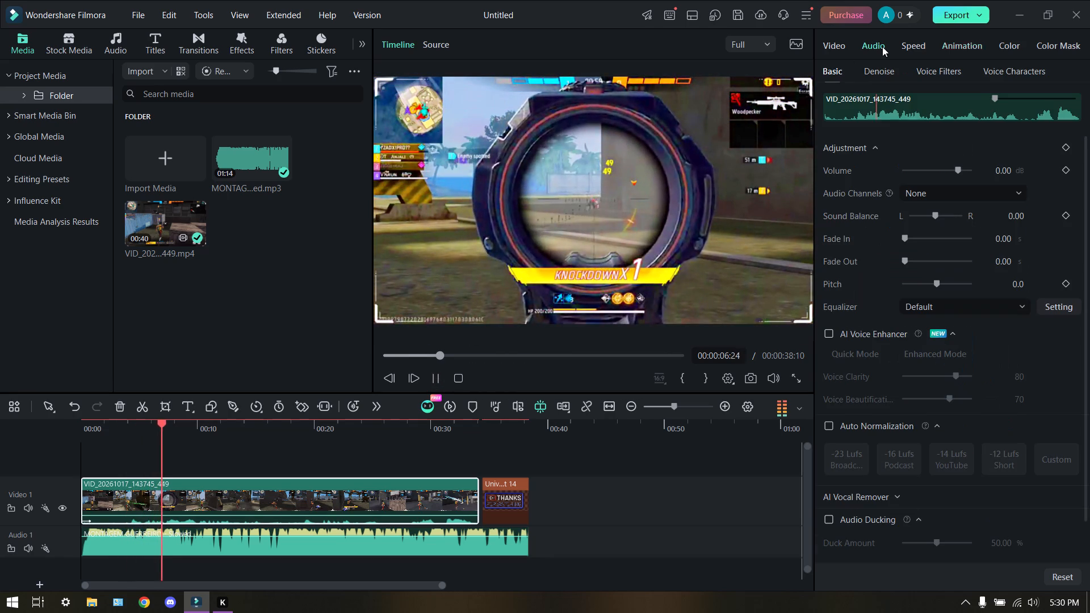
{"action": "left_click", "coordinate": [980, 44]}
{"action": "left_click", "coordinate": [1016, 44]}
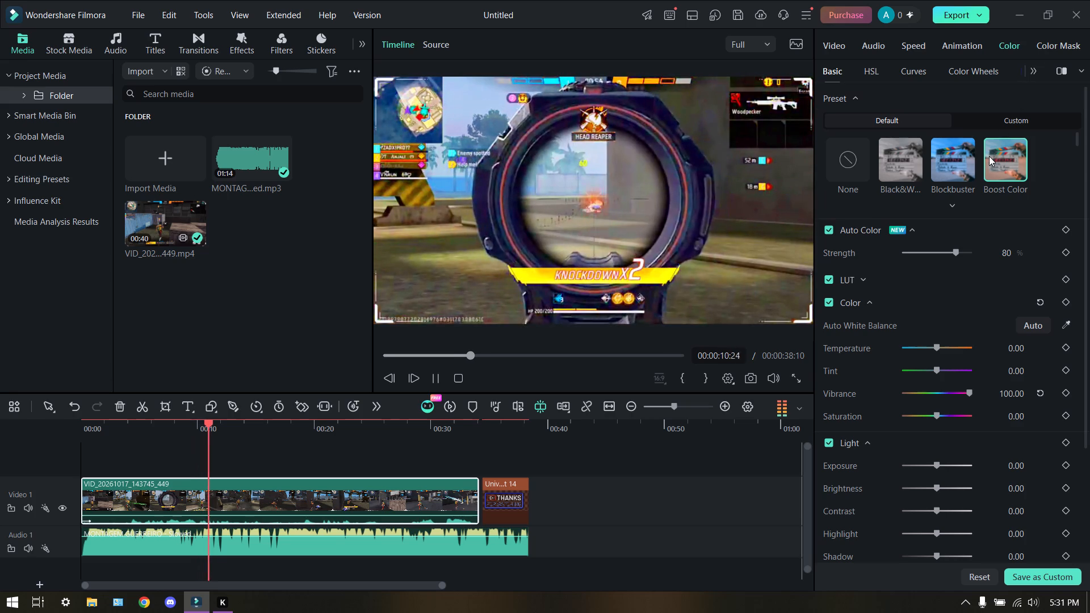
{"action": "left_click", "coordinate": [989, 156]}
{"action": "left_click", "coordinate": [837, 171]}
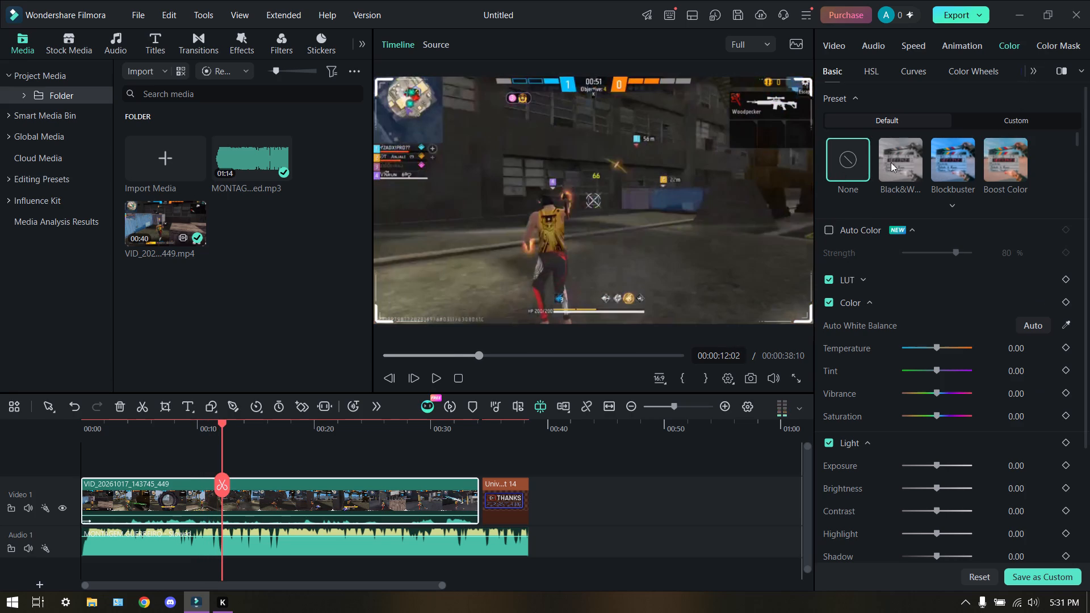
{"action": "left_click", "coordinate": [438, 375]}
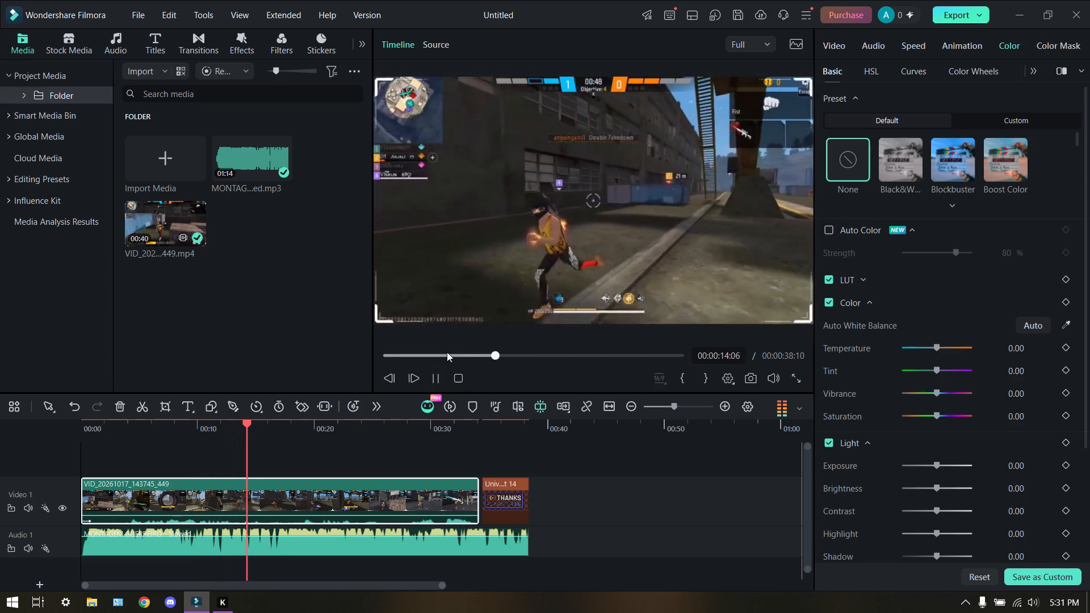
Apply the Boost Color preset to the gameplay clip and check the custom color presets.
{"action": "left_click", "coordinate": [996, 155]}
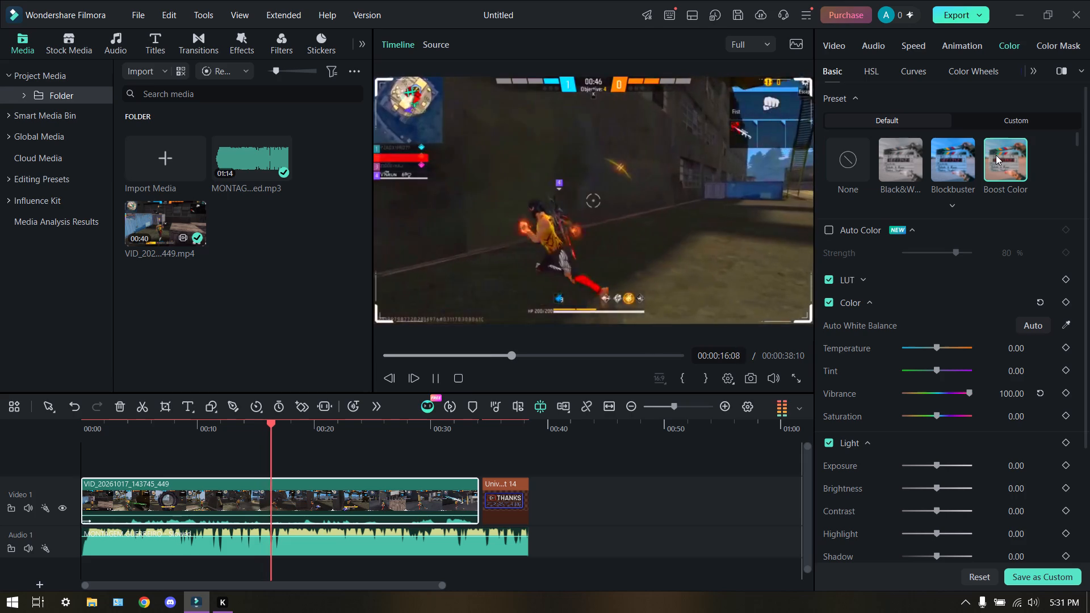
{"action": "left_click", "coordinate": [1014, 117]}
{"action": "left_click", "coordinate": [898, 121]}
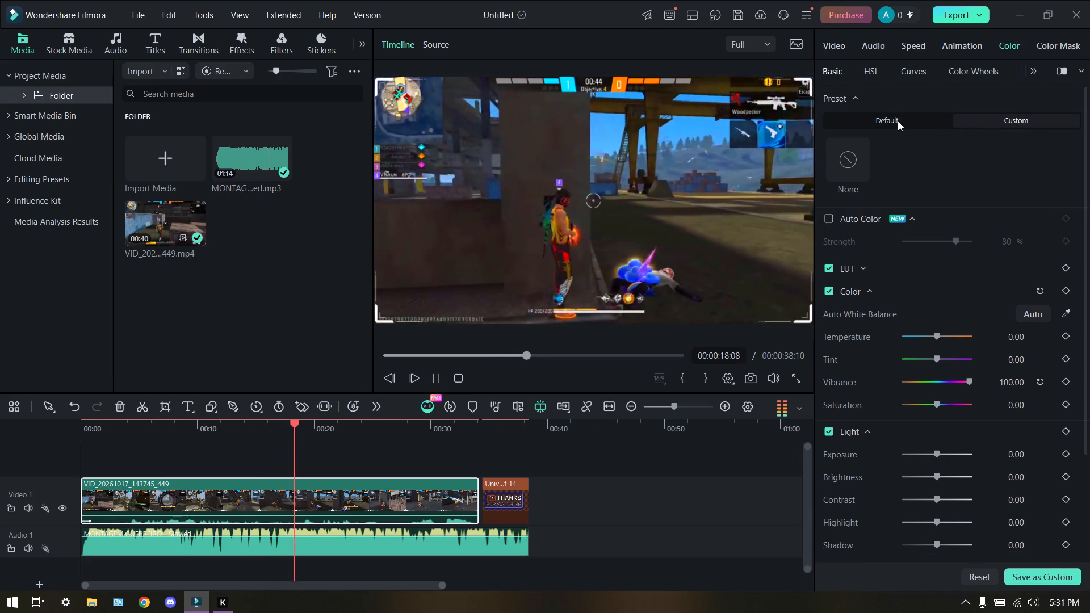
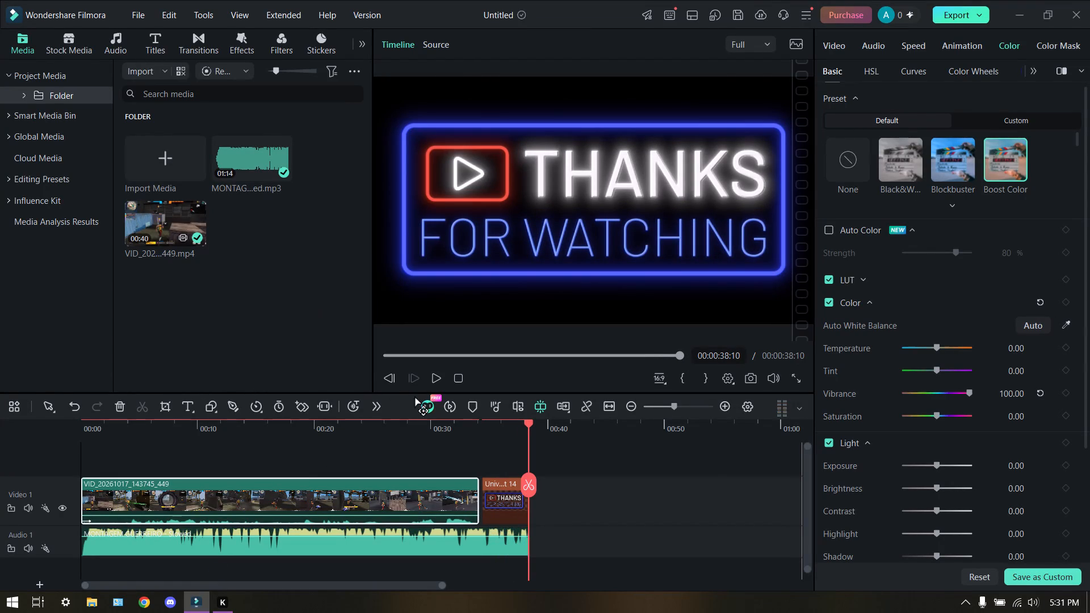
Play the edit to review the boosted colors and look over the gameplay clip's basic color settings.
{"action": "left_click", "coordinate": [433, 381]}
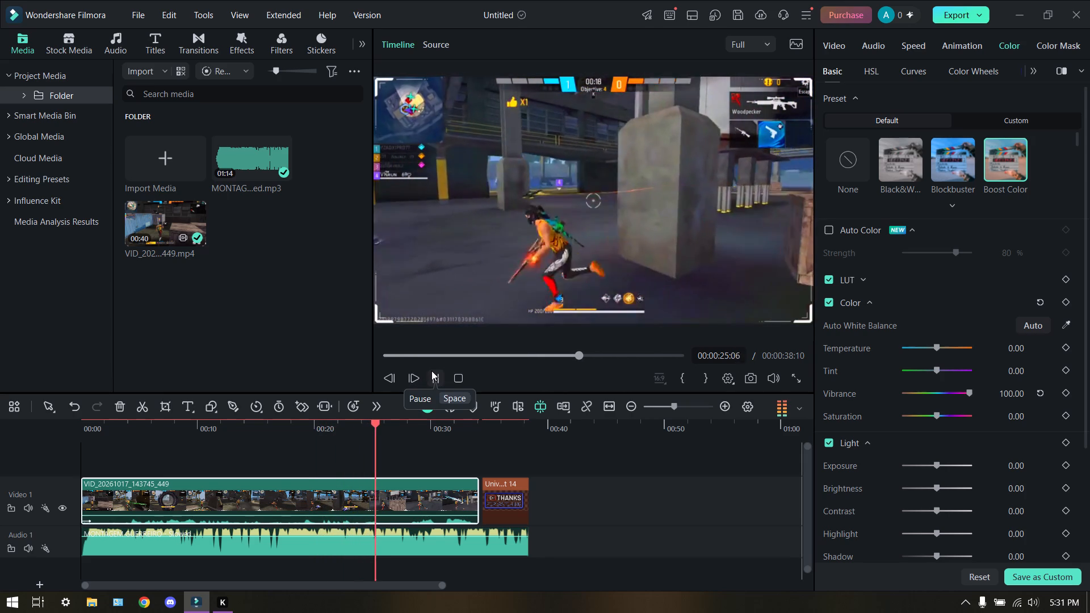
{"action": "scroll", "coordinate": [1077, 525], "scroll_direction": "down", "scroll_amount": 2}
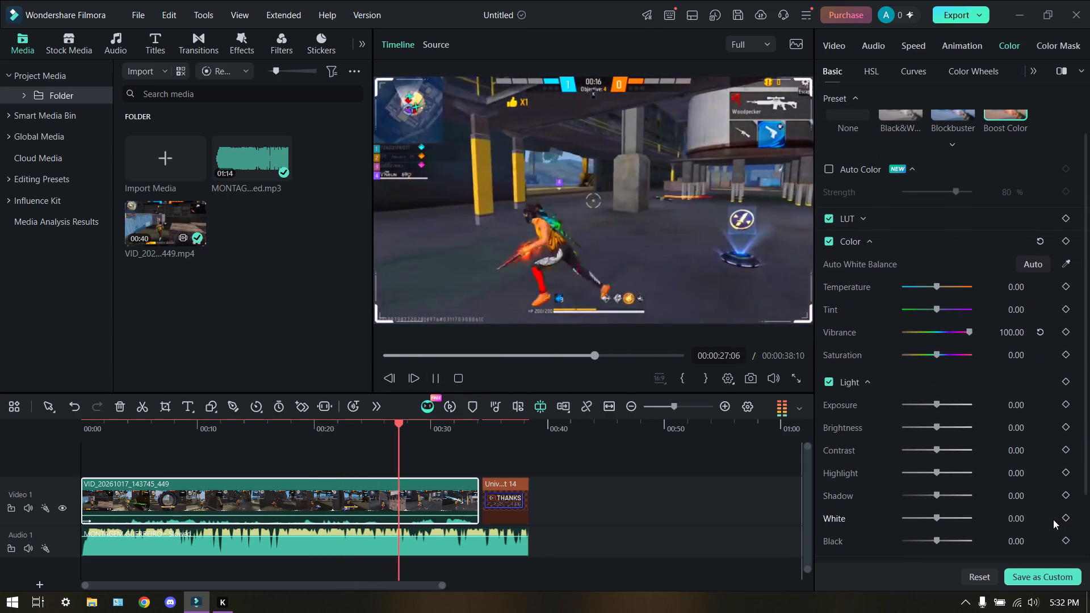
{"action": "scroll", "coordinate": [1001, 528], "scroll_direction": "up", "scroll_amount": 3}
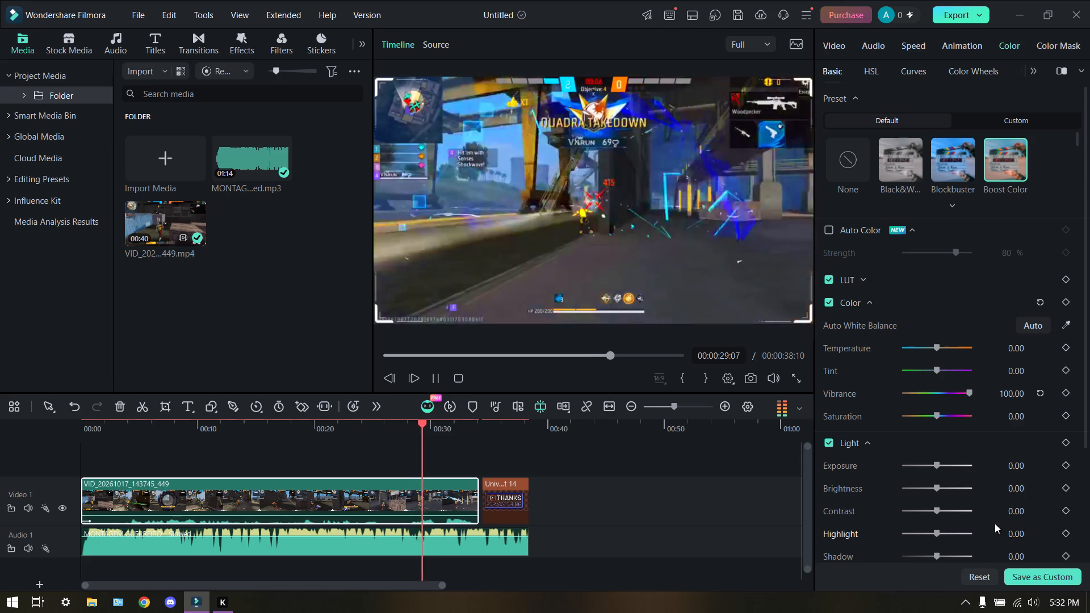
Reset the gameplay clip's color correction, reapply the Boost Color preset with Auto Color enabled, and play the edit.
{"action": "left_click", "coordinate": [980, 573]}
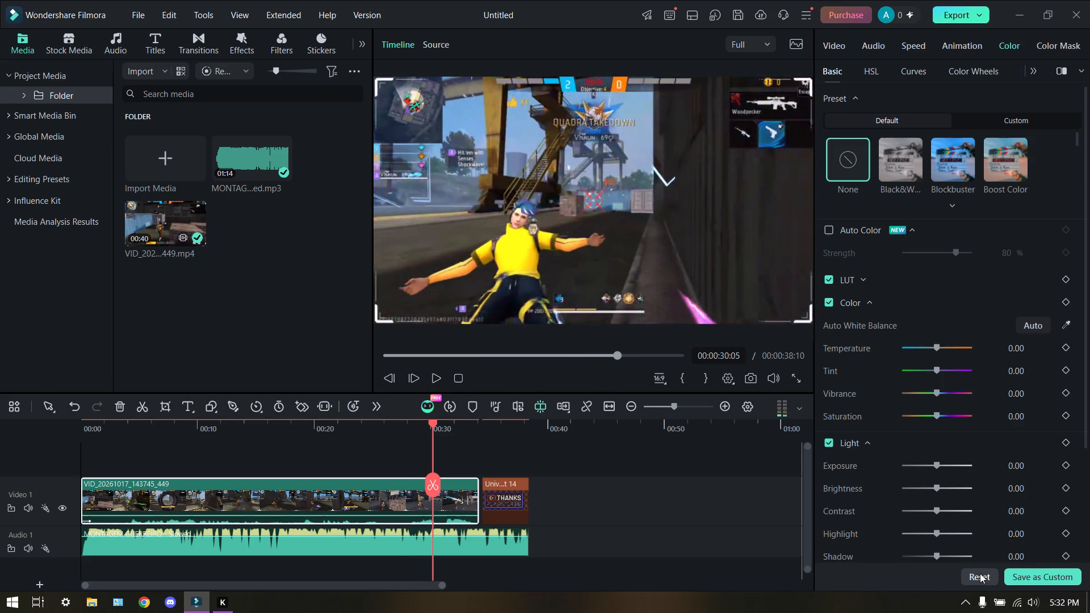
{"action": "left_click", "coordinate": [1016, 169]}
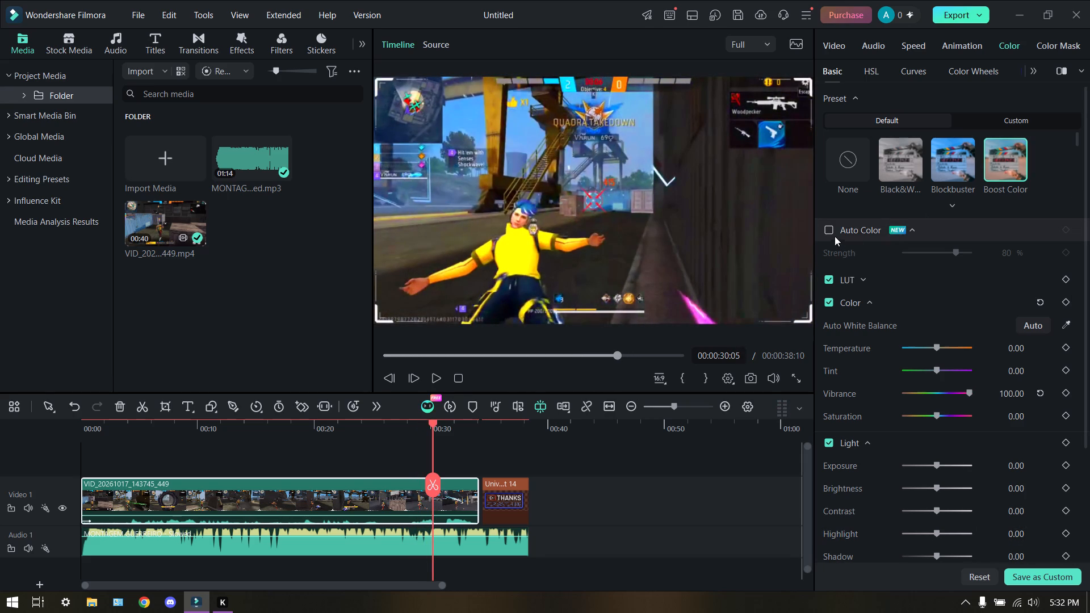
{"action": "left_click", "coordinate": [831, 232]}
{"action": "left_click", "coordinate": [440, 374]}
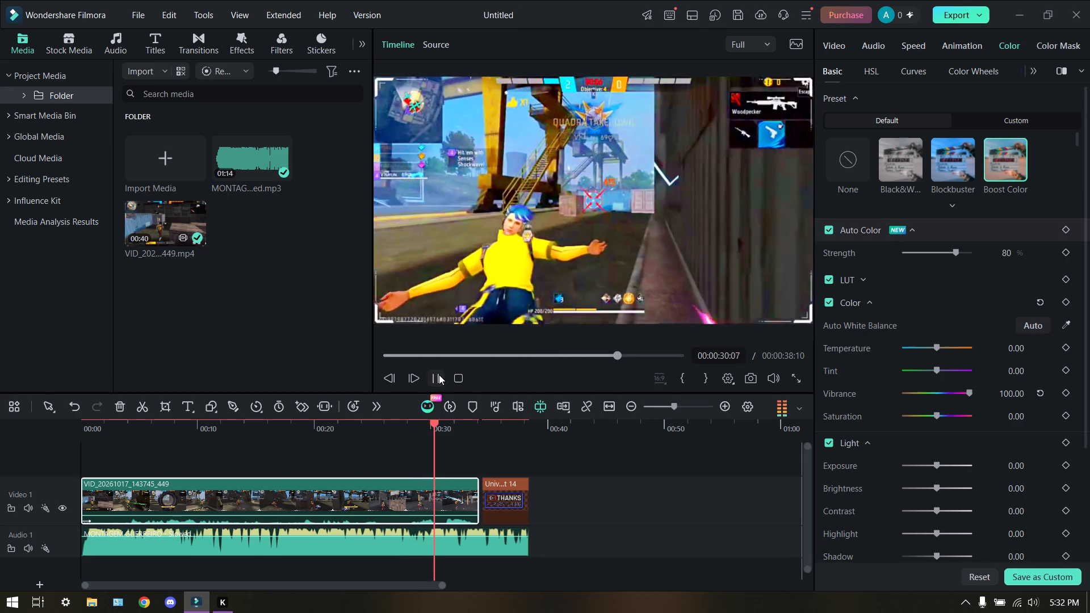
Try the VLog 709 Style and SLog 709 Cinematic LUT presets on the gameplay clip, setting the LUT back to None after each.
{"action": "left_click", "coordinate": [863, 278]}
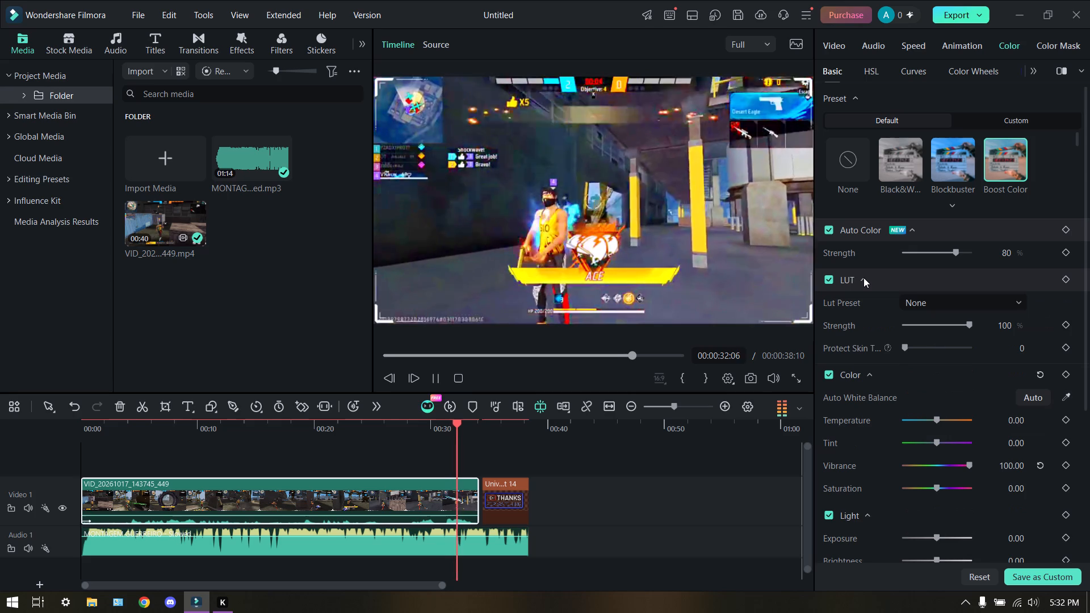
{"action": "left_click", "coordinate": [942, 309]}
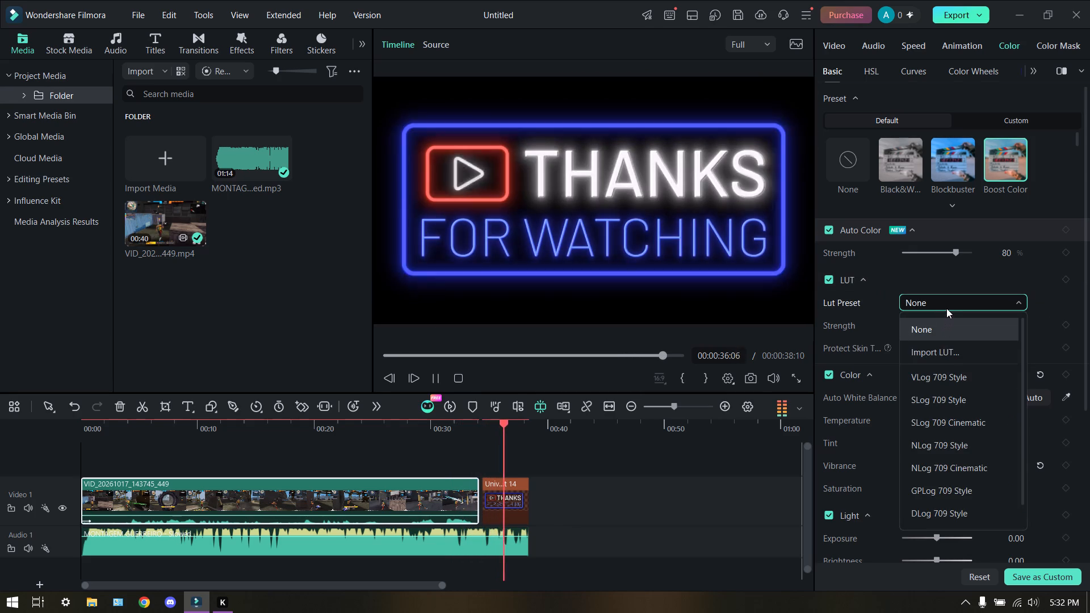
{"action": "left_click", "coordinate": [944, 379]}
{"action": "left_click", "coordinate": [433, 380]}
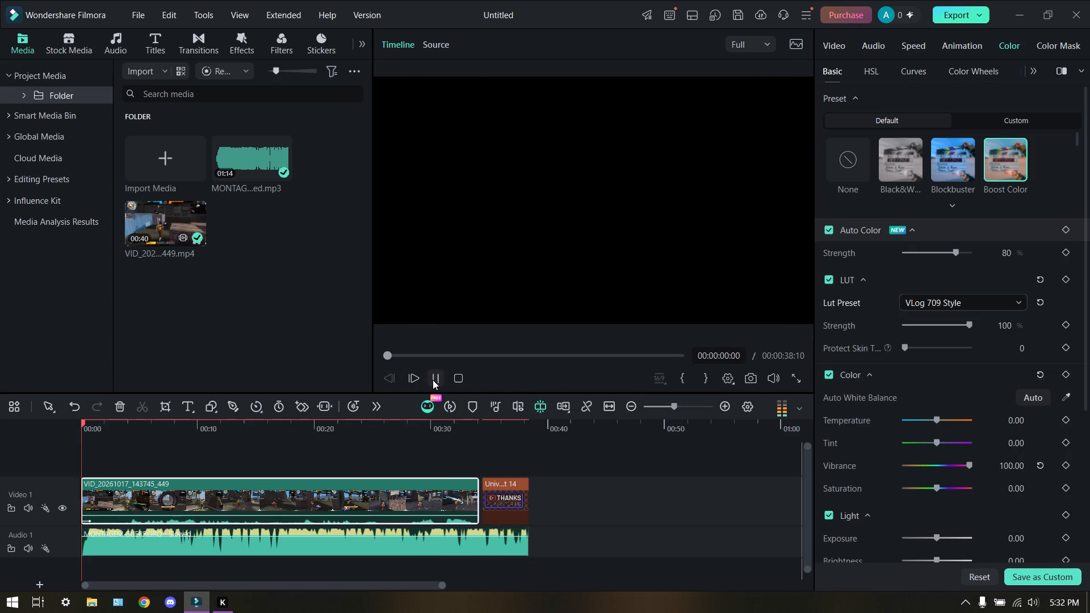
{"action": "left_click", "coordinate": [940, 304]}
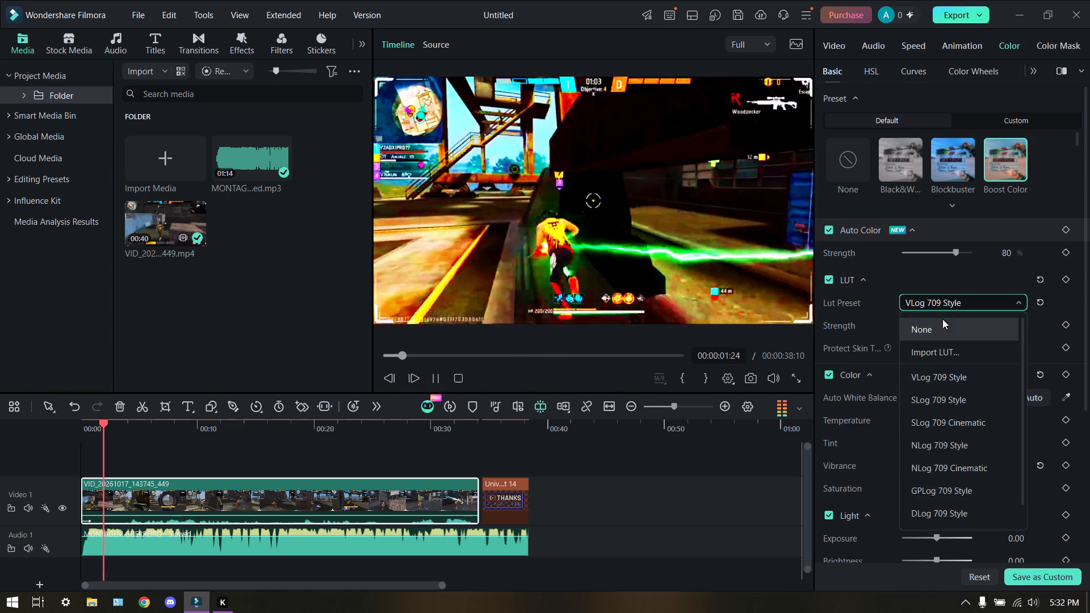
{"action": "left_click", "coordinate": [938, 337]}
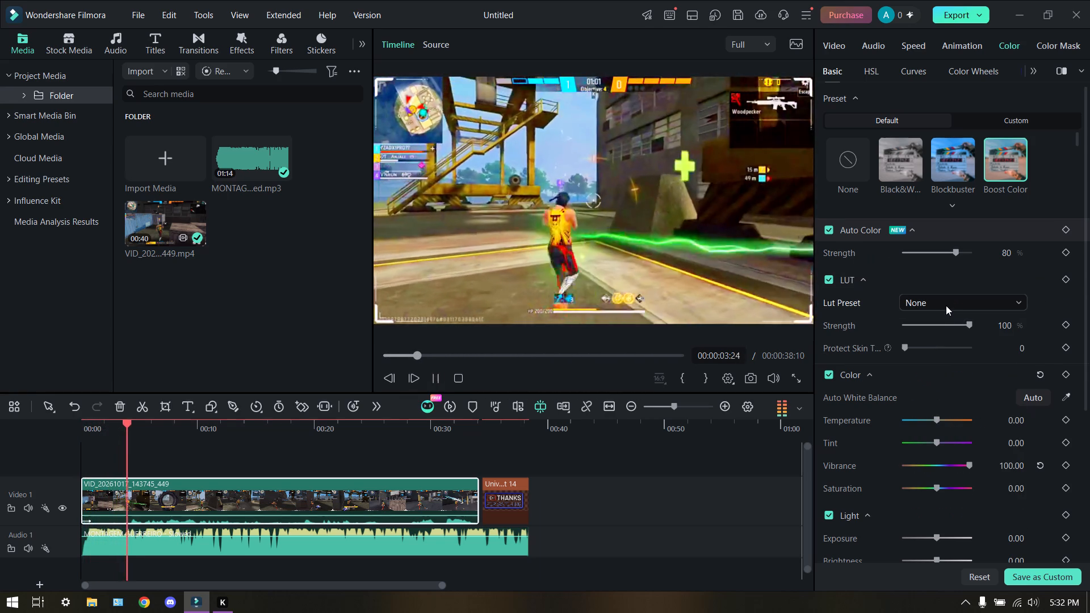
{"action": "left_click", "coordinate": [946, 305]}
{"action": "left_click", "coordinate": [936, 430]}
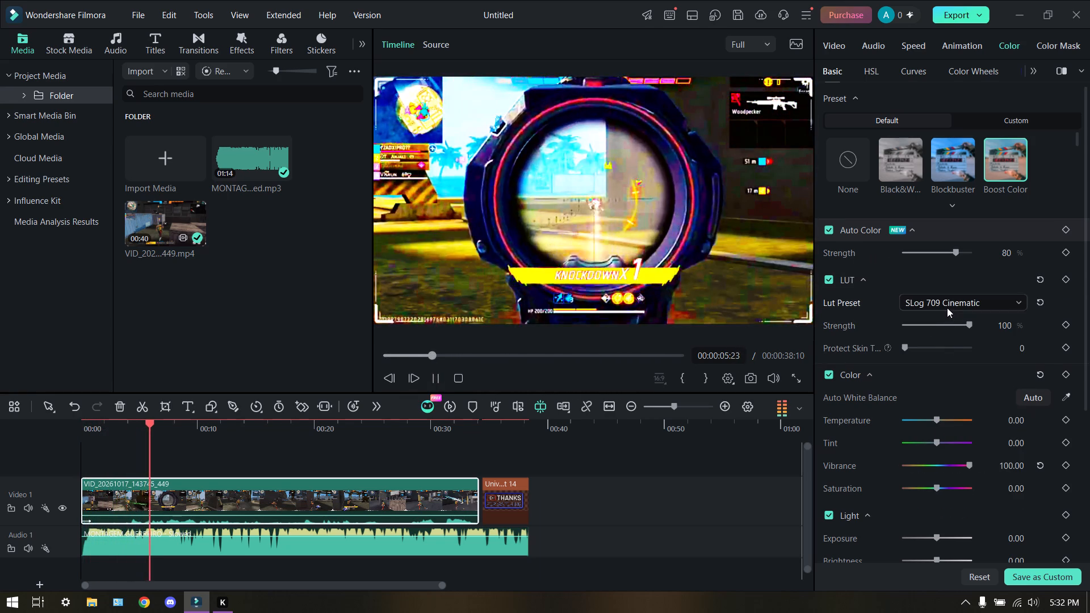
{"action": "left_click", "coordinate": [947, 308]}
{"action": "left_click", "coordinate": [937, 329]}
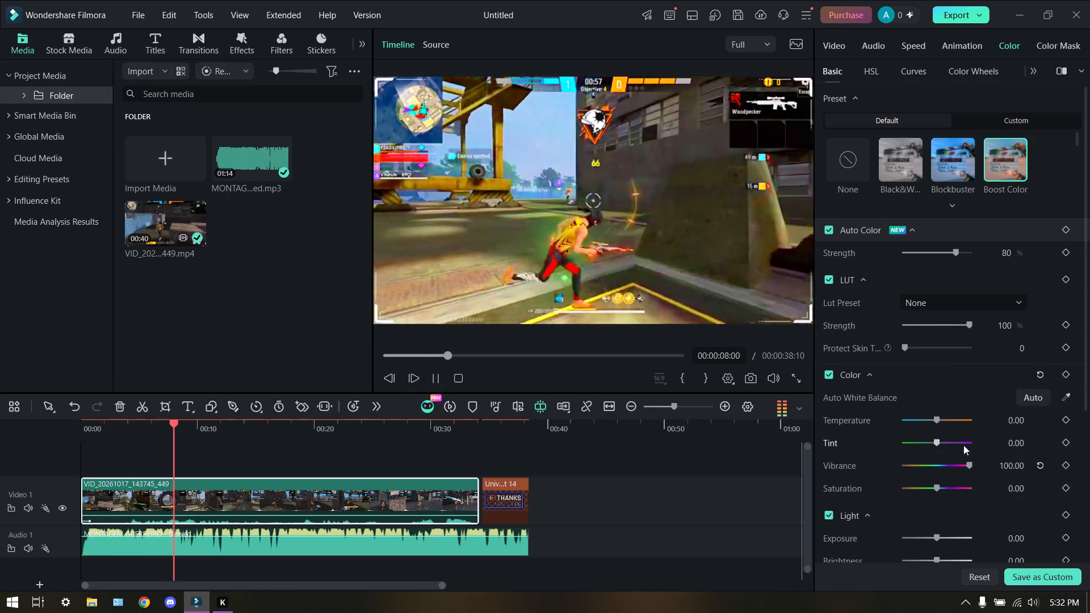
Examine the gameplay clip's HSL, curves and color wheel controls, its audio voice filters and voice characters, and its basic video settings.
{"action": "left_click", "coordinate": [850, 71]}
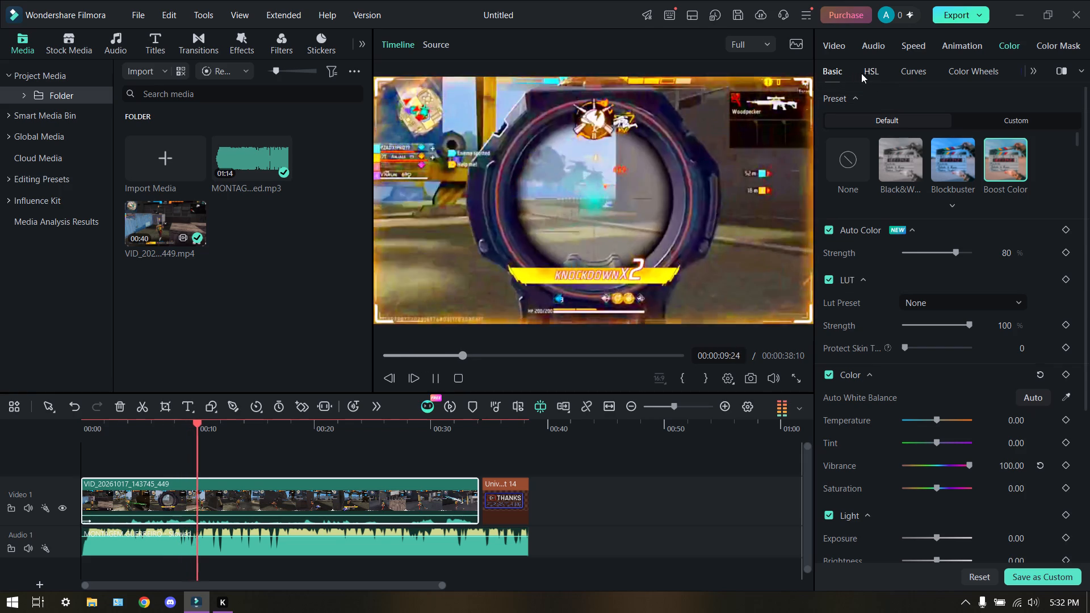
{"action": "left_click", "coordinate": [866, 74]}
{"action": "left_click", "coordinate": [905, 77]}
{"action": "left_click", "coordinate": [953, 78]}
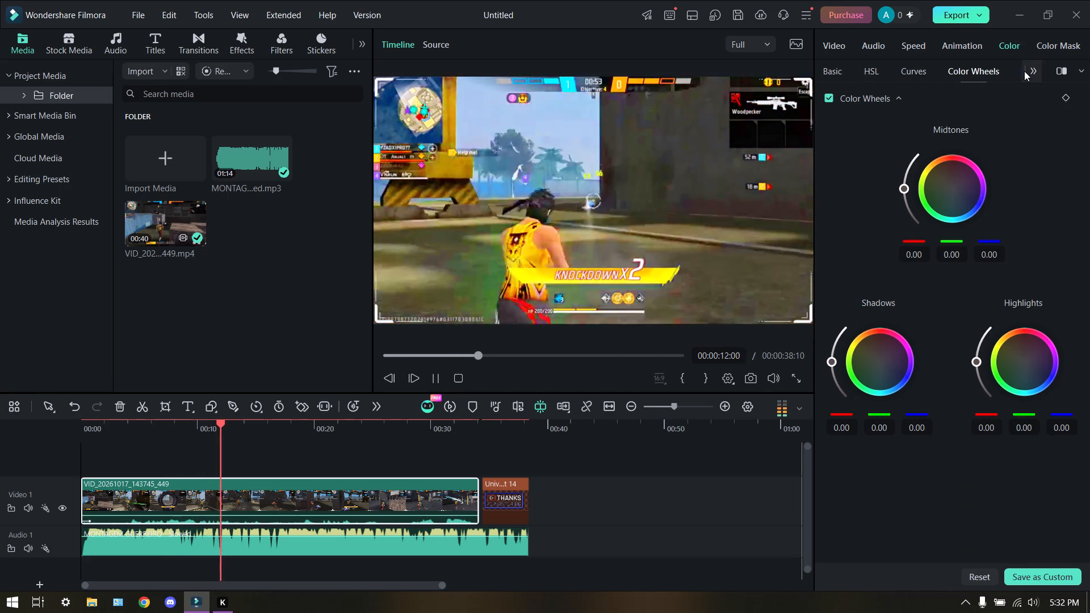
{"action": "left_click", "coordinate": [1026, 71]}
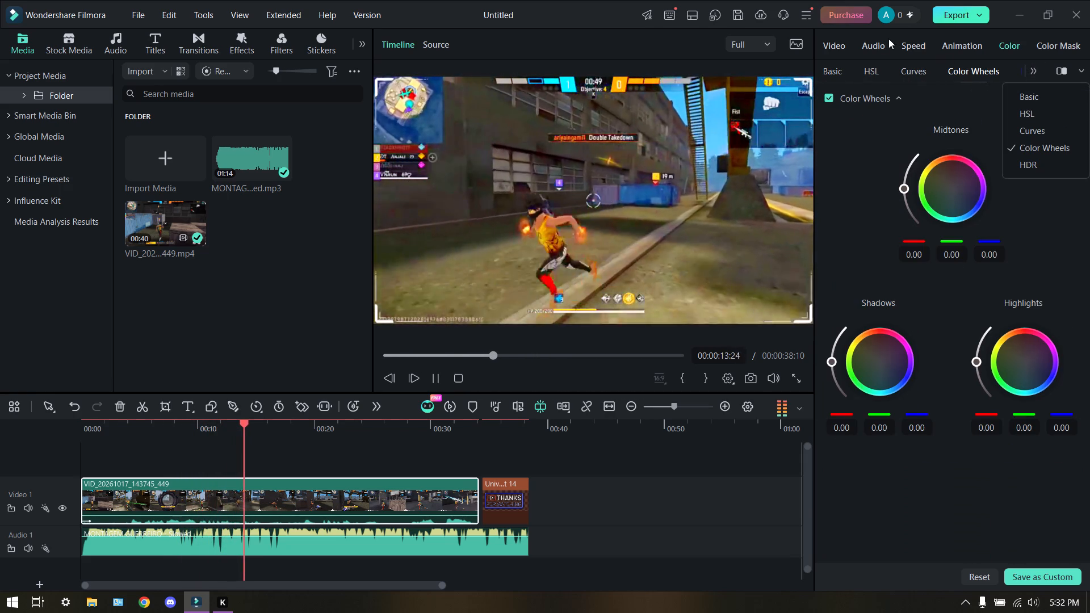
{"action": "left_click", "coordinate": [869, 50]}
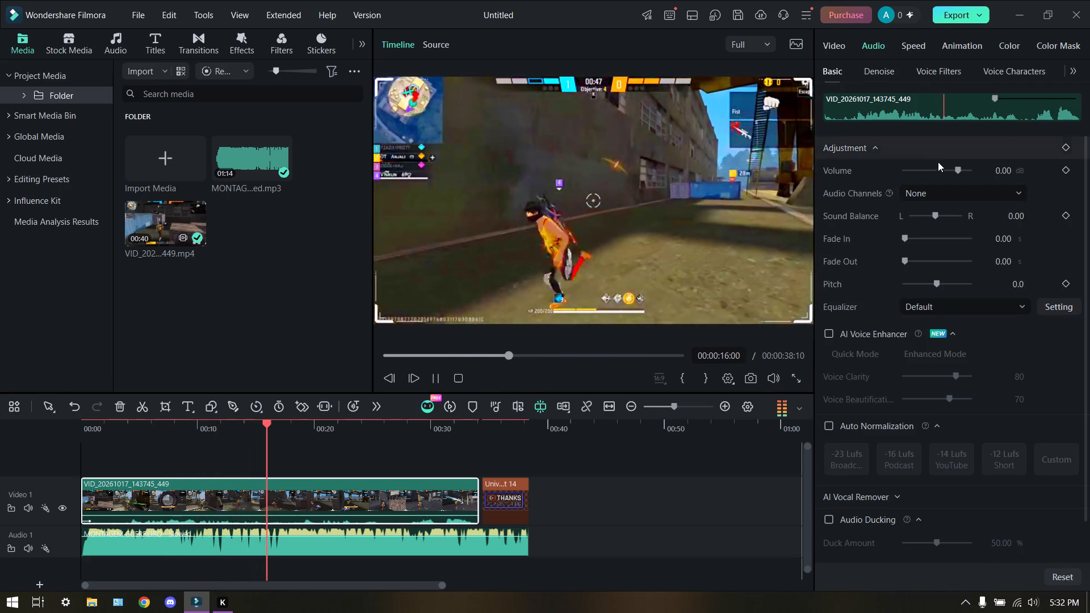
{"action": "left_click", "coordinate": [433, 493]}
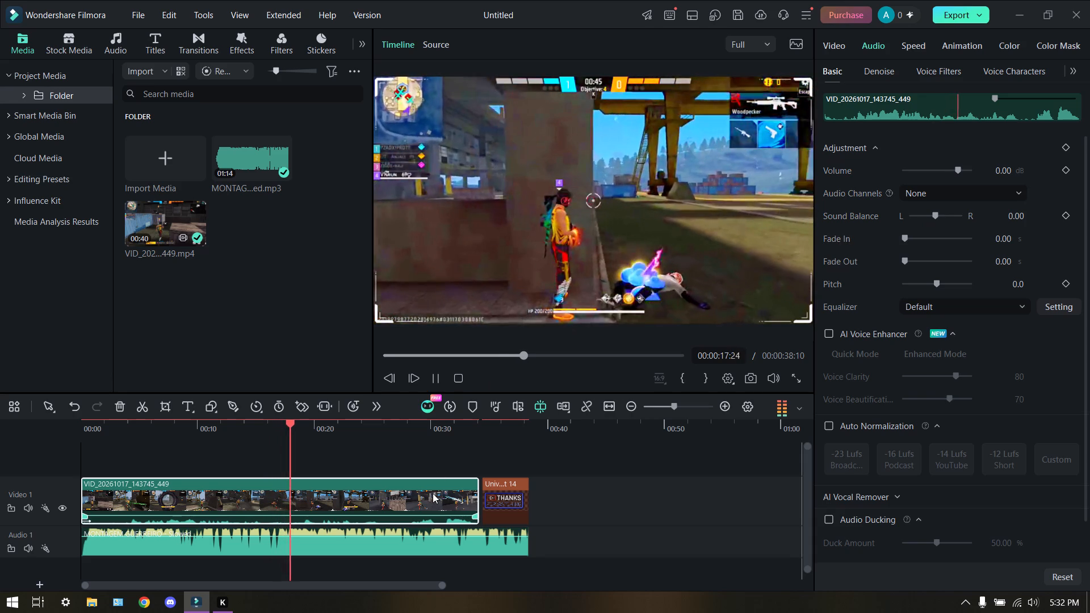
{"action": "left_click", "coordinate": [941, 77]}
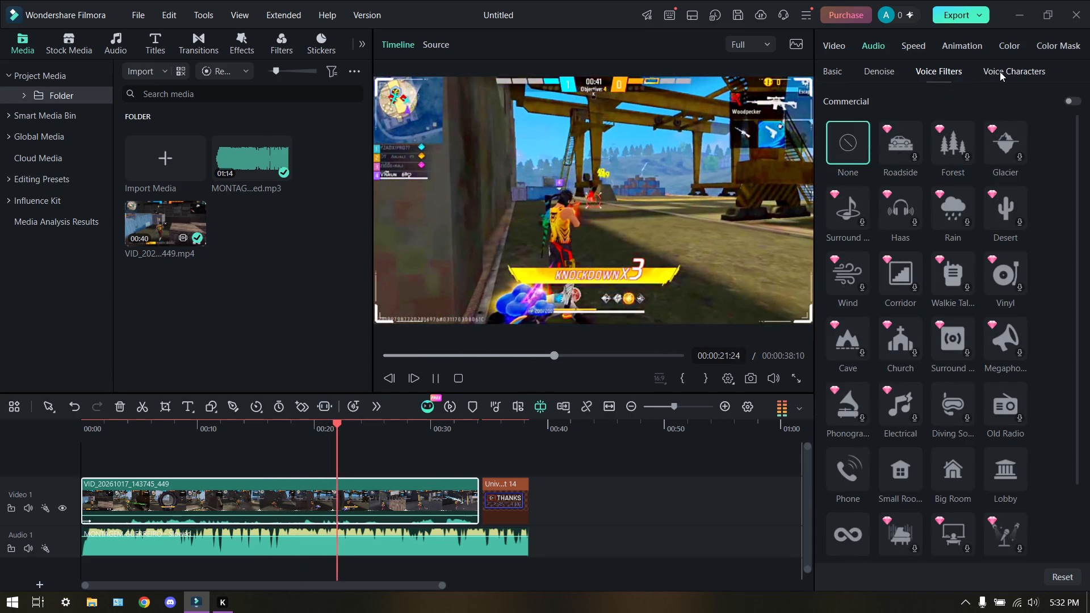
{"action": "left_click", "coordinate": [1000, 72]}
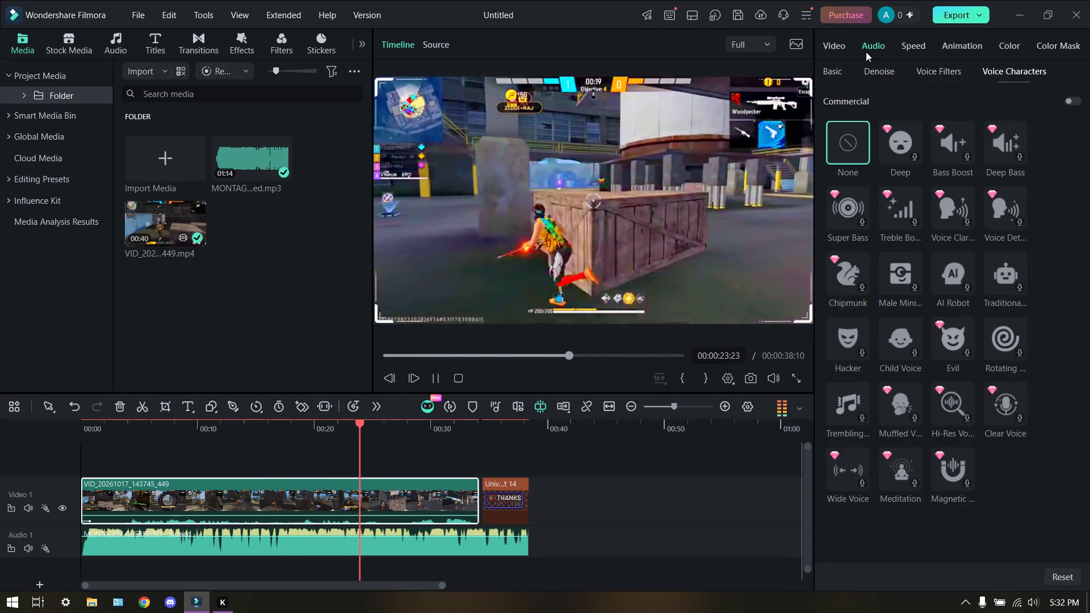
{"action": "left_click", "coordinate": [844, 48]}
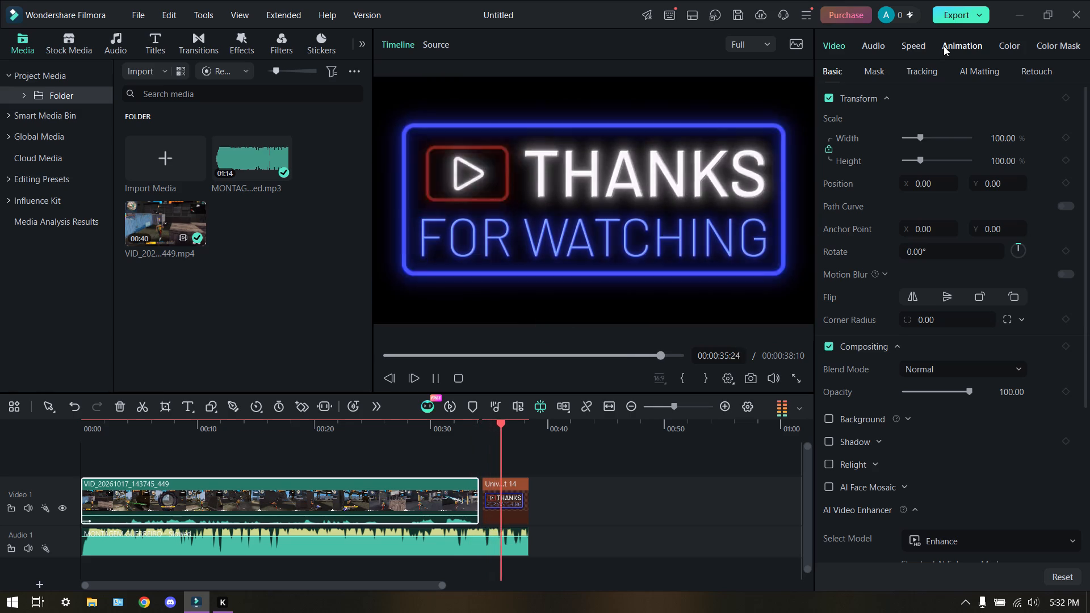
Open the export settings for the edit and browse Downloads, Documents and Pictures for a save folder.
{"action": "left_click", "coordinate": [950, 12]}
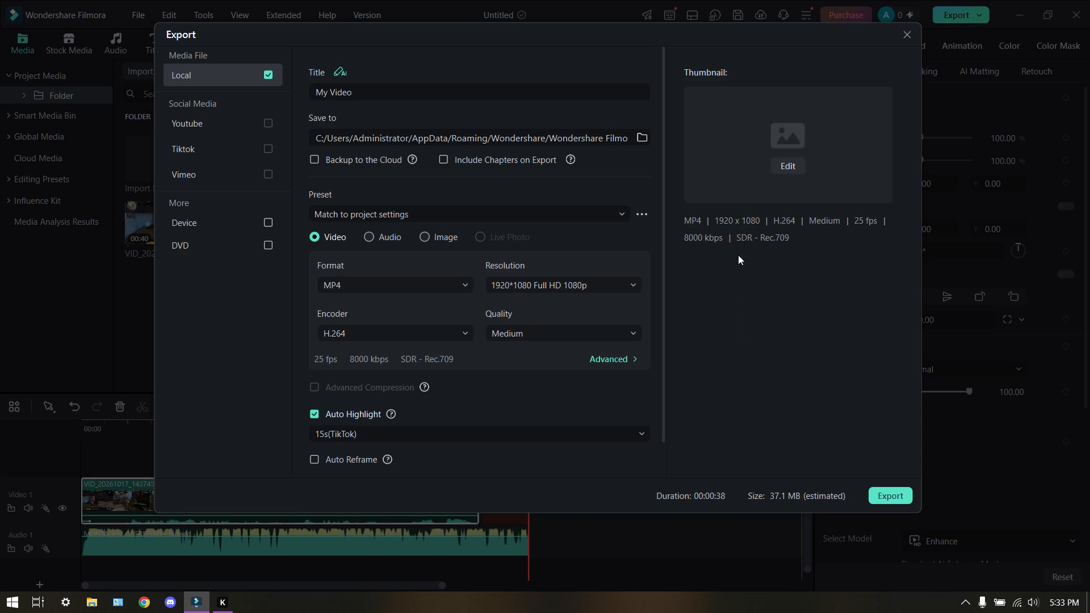
{"action": "left_click", "coordinate": [639, 144]}
{"action": "left_click", "coordinate": [639, 136]}
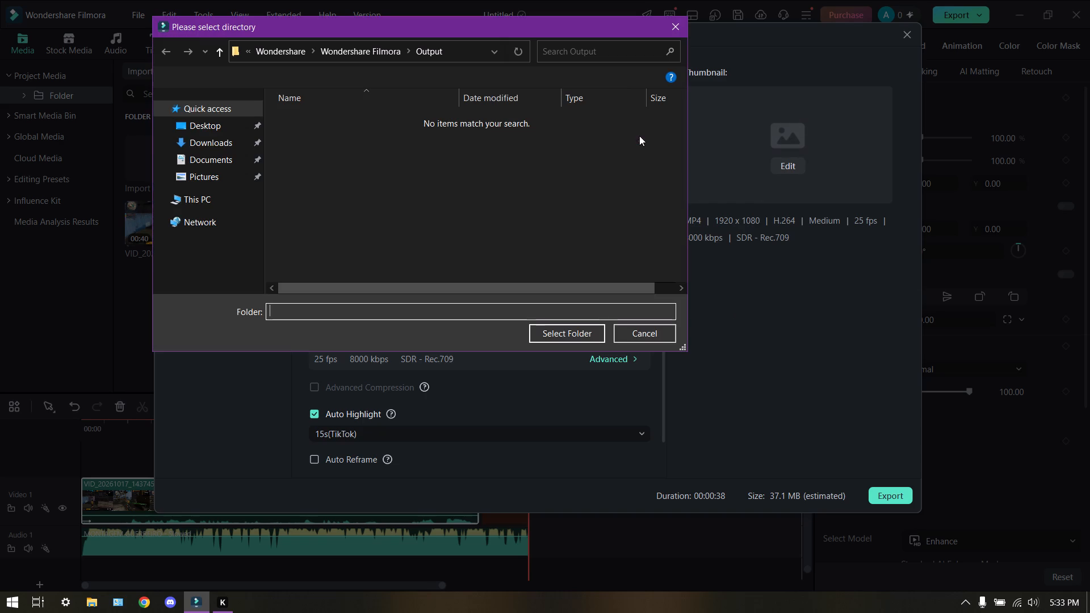
{"action": "left_click", "coordinate": [220, 139]}
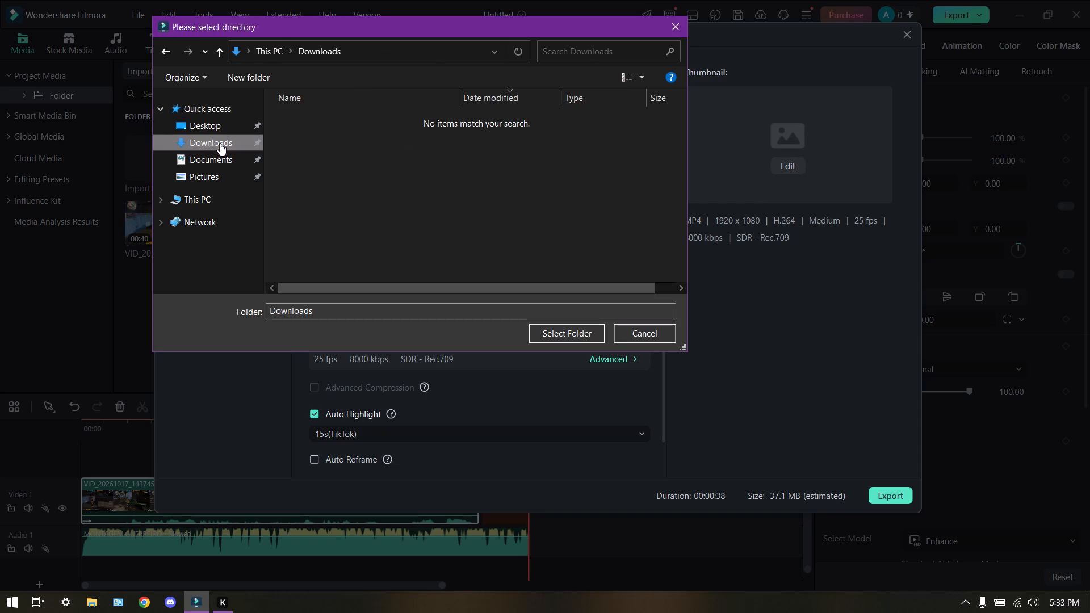
{"action": "left_click", "coordinate": [220, 167]}
{"action": "left_click", "coordinate": [217, 177]}
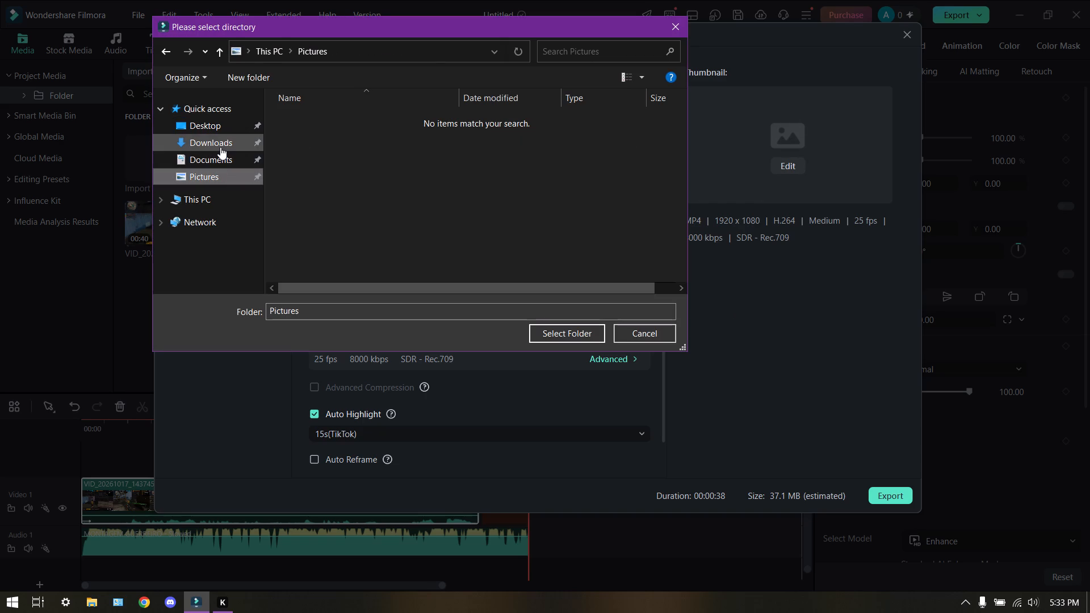
{"action": "left_click", "coordinate": [220, 147]}
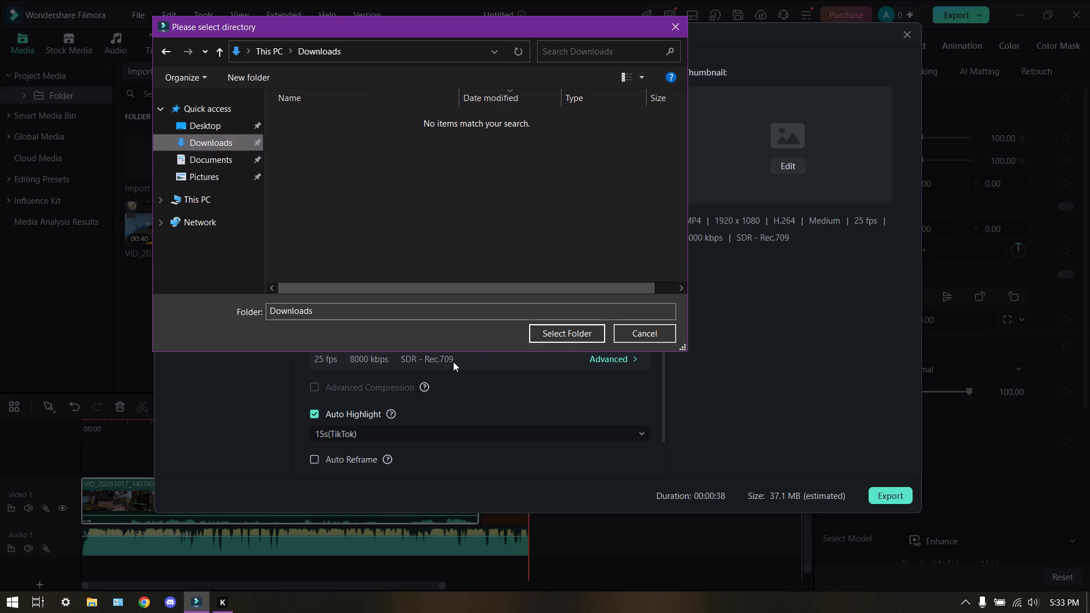
Switch to File Explorer and check the Pictures, Documents, Downloads and Desktop folders for a place to save the export.
{"action": "left_click", "coordinate": [82, 612]}
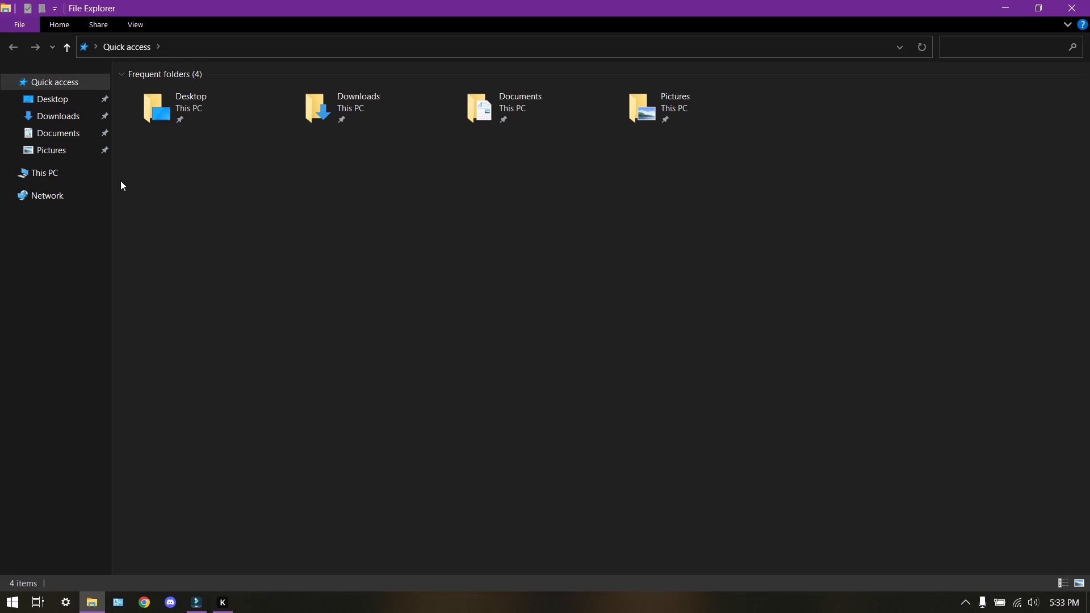
{"action": "left_click", "coordinate": [84, 134]}
{"action": "left_click", "coordinate": [66, 153]}
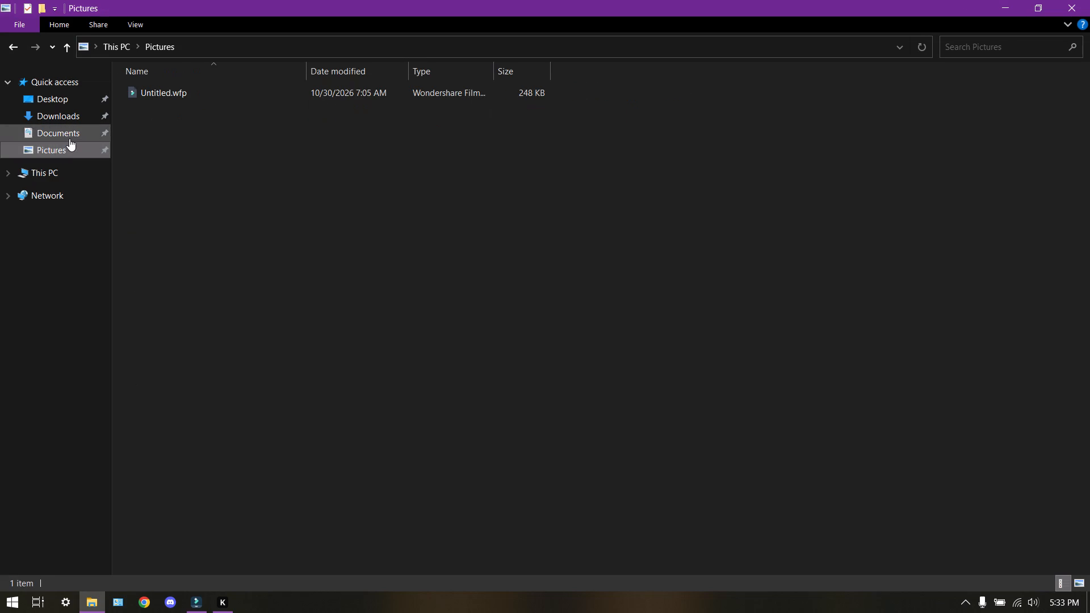
{"action": "left_click", "coordinate": [69, 138]}
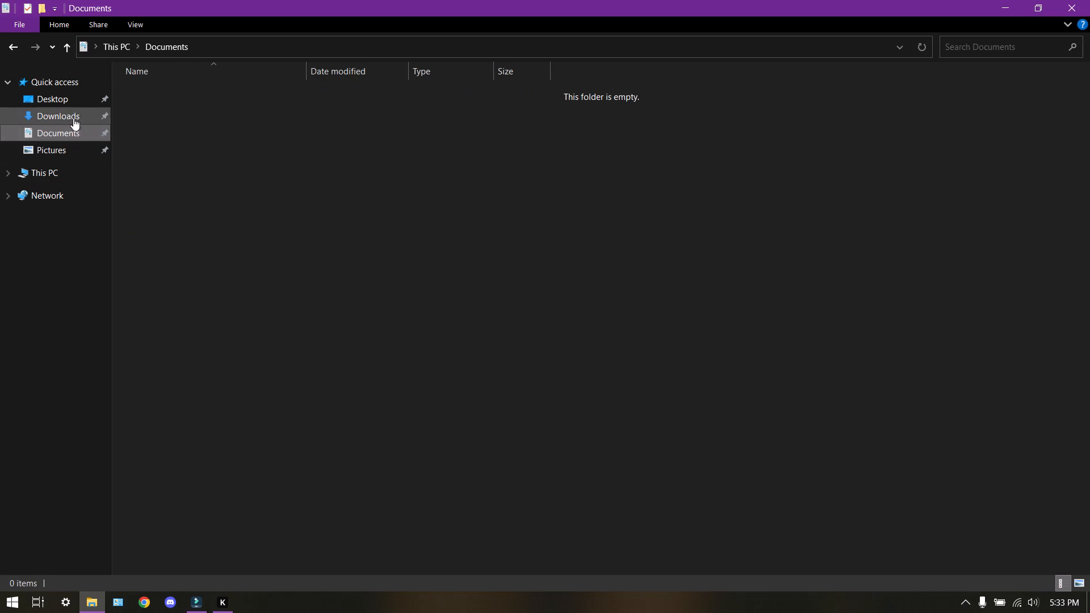
{"action": "left_click", "coordinate": [74, 111]}
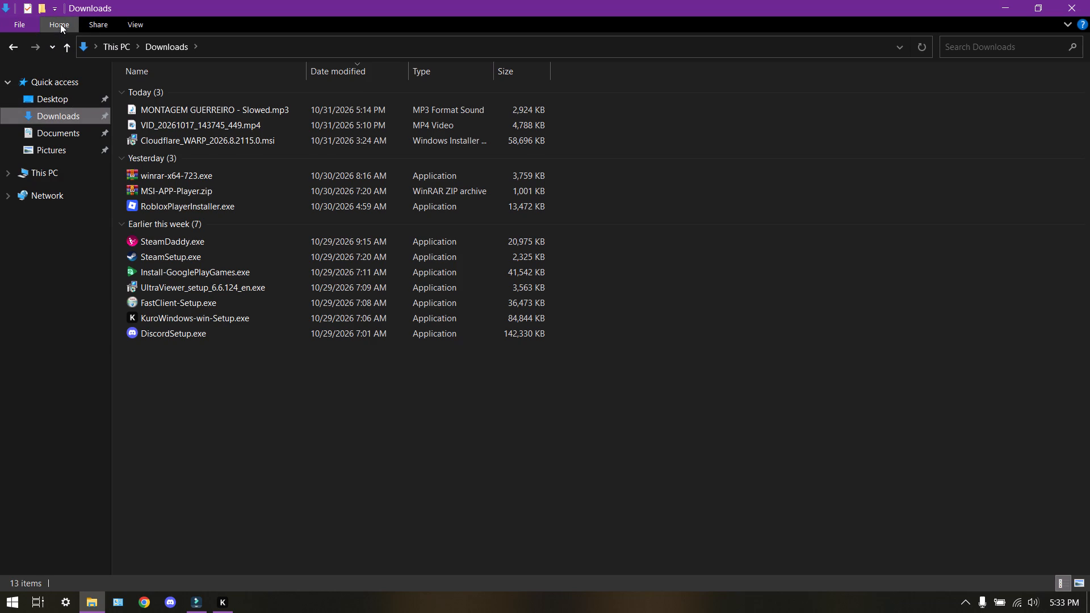
{"action": "left_click", "coordinate": [65, 107]}
{"action": "left_click", "coordinate": [68, 99]}
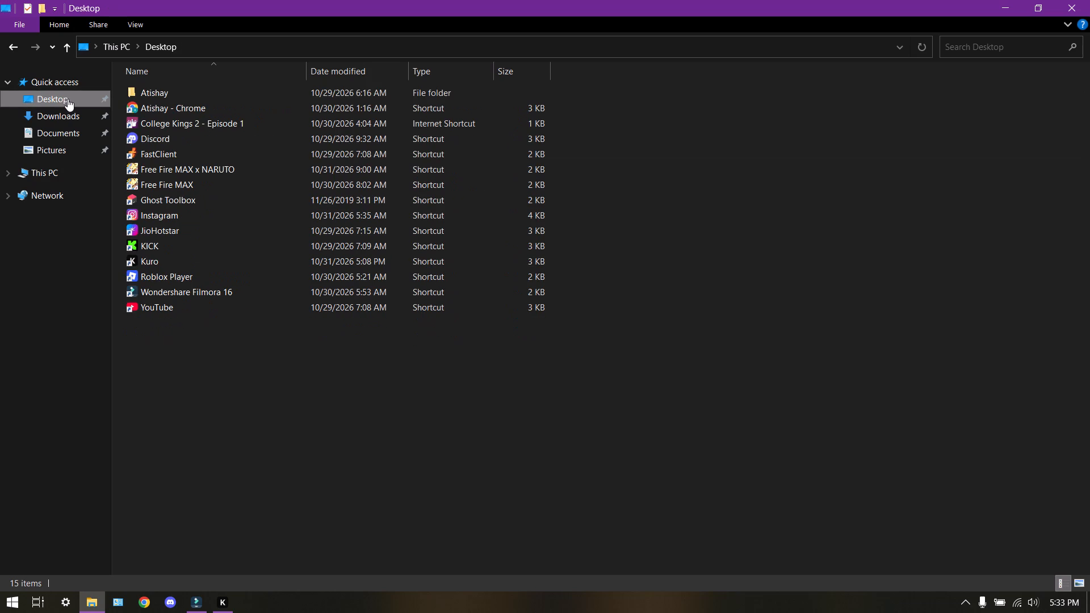
{"action": "left_click", "coordinate": [65, 110]}
Create a new folder named Videos inside the Documents folder.
{"action": "left_click", "coordinate": [62, 131]}
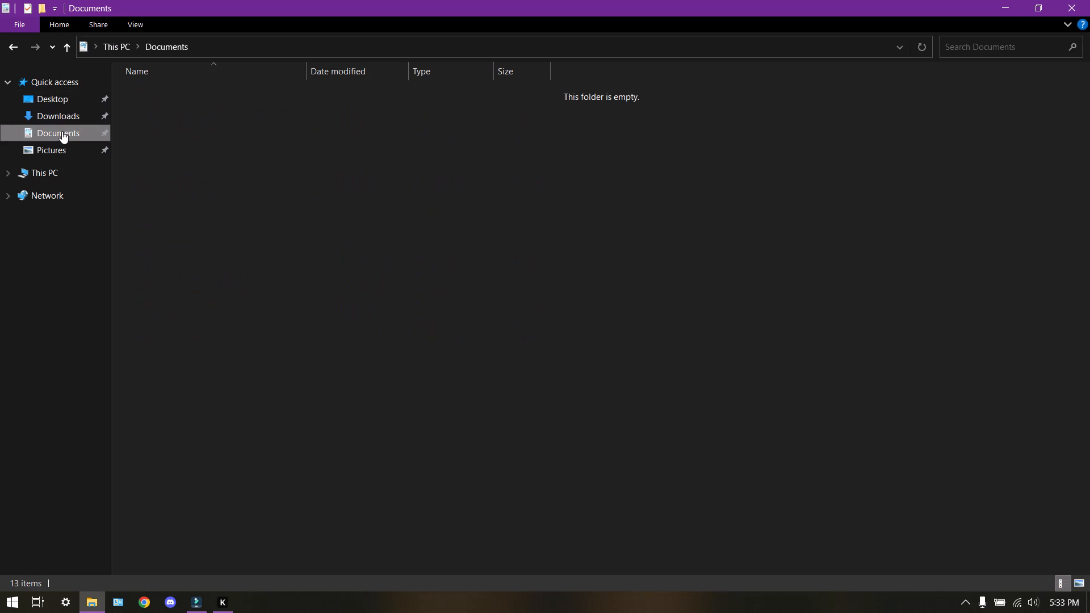
{"action": "right_click", "coordinate": [179, 147]}
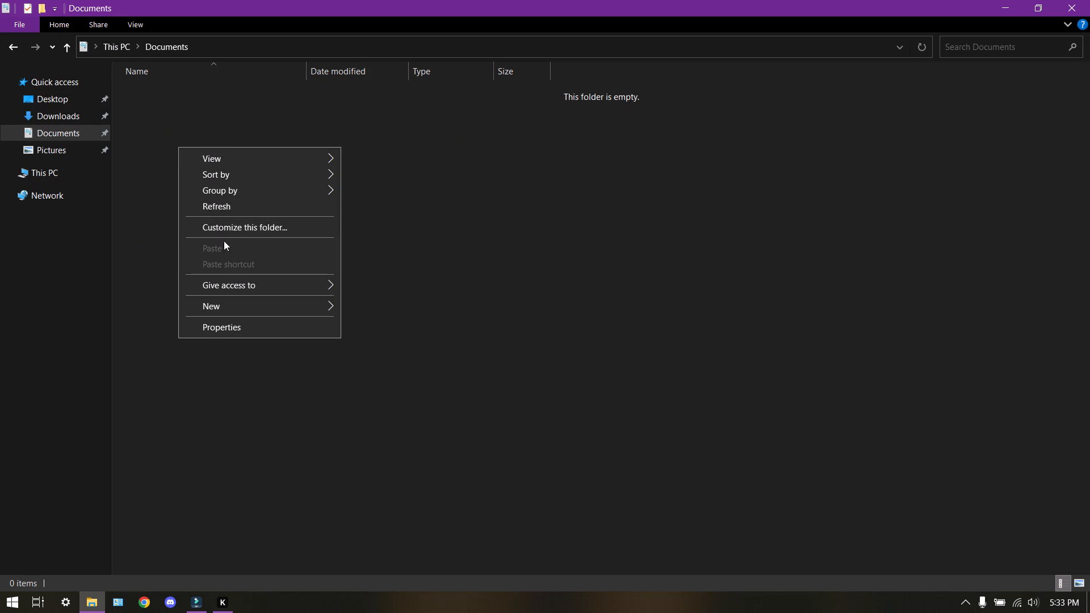
{"action": "left_click", "coordinate": [362, 308]}
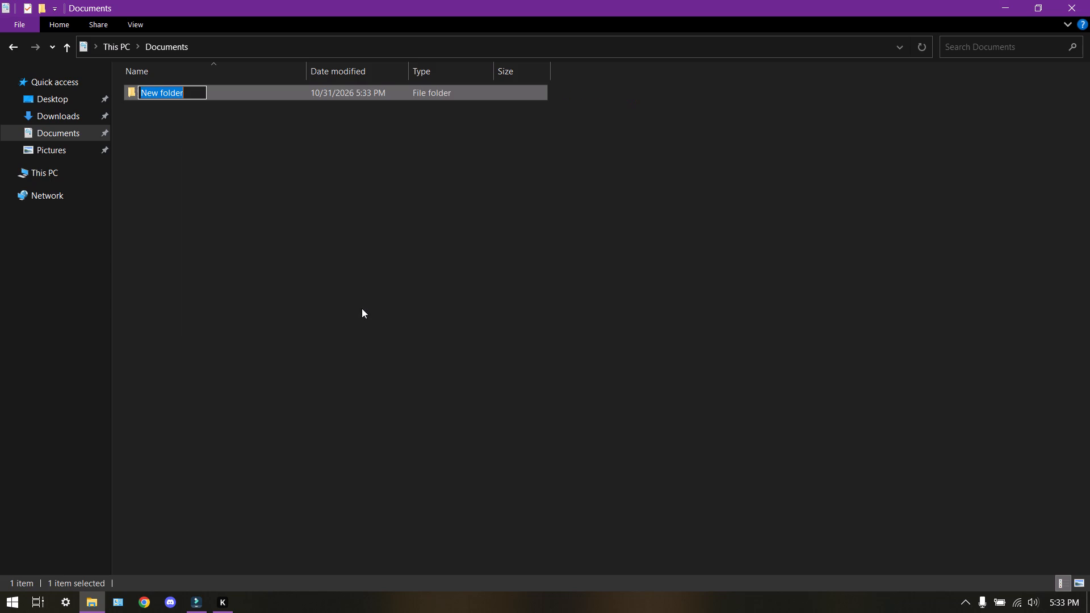
{"action": "key", "text": "BackSpace"}
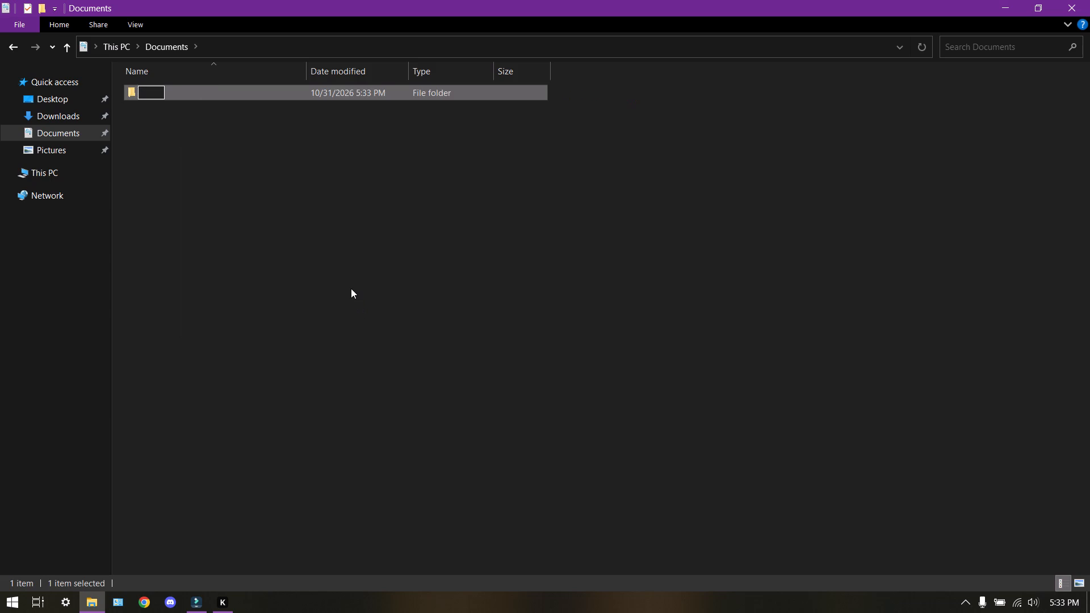
{"action": "type", "text": "video"}
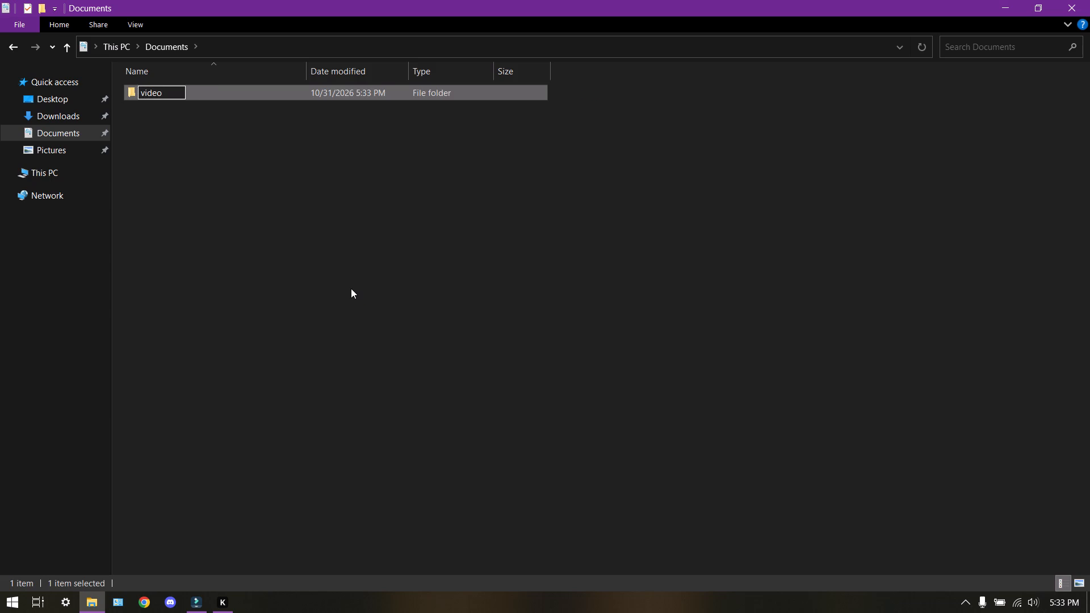
{"action": "key", "text": "BackSpace"}
{"action": "key", "text": "BackSpace"}
{"action": "key", "text": "BackSpace"}
{"action": "key", "text": "BackSpace"}
{"action": "key", "text": "BackSpace"}
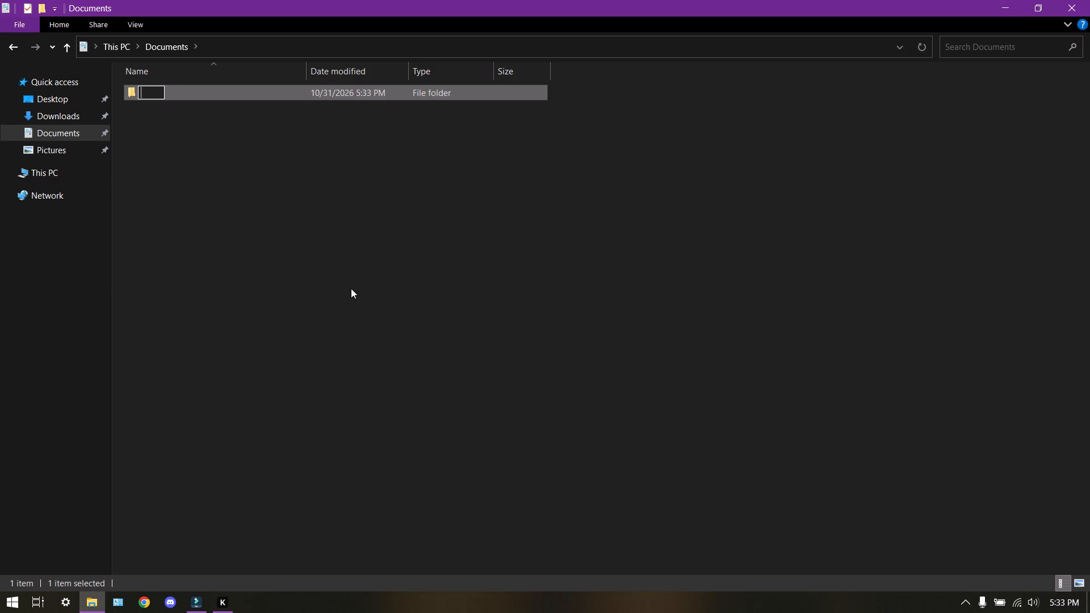
{"action": "key", "text": "v"}
{"action": "type", "text": "de"}
{"action": "type", "text": "os"}
{"action": "key", "text": "Return"}
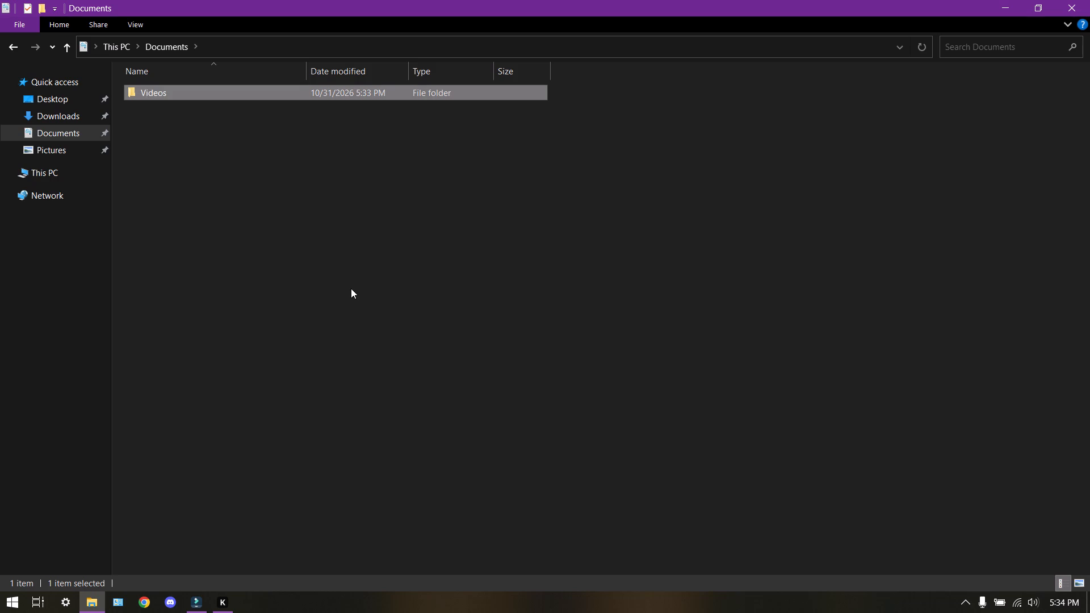
Pin the new Videos folder to Quick access between Downloads and Documents, and close File Explorer.
{"action": "left_click_drag", "start_coordinate": [246, 93], "coordinate": [82, 119]}
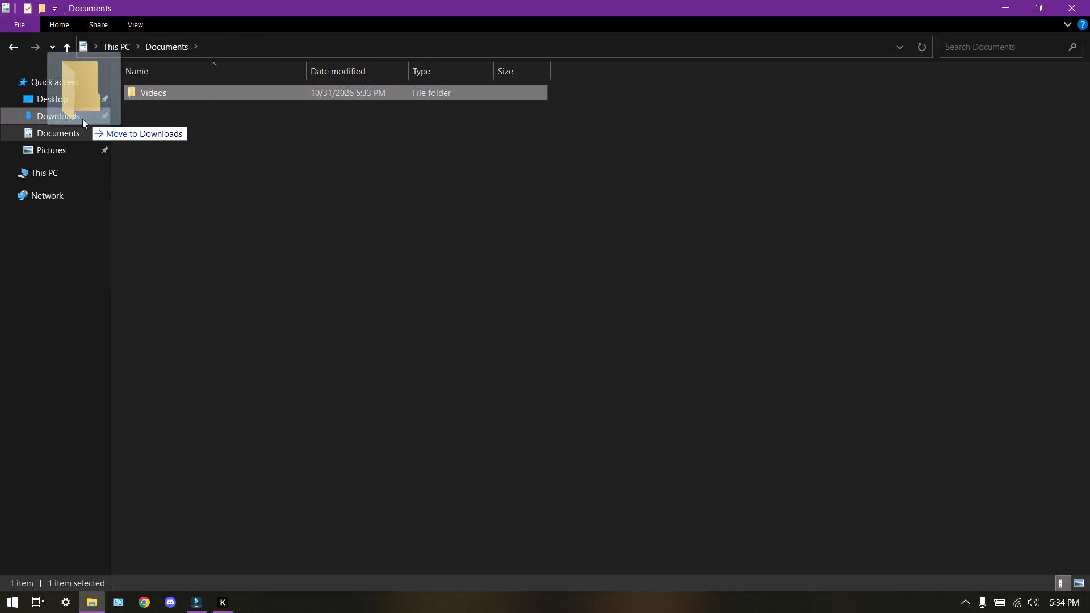
{"action": "left_click_drag", "start_coordinate": [82, 119], "coordinate": [79, 129]}
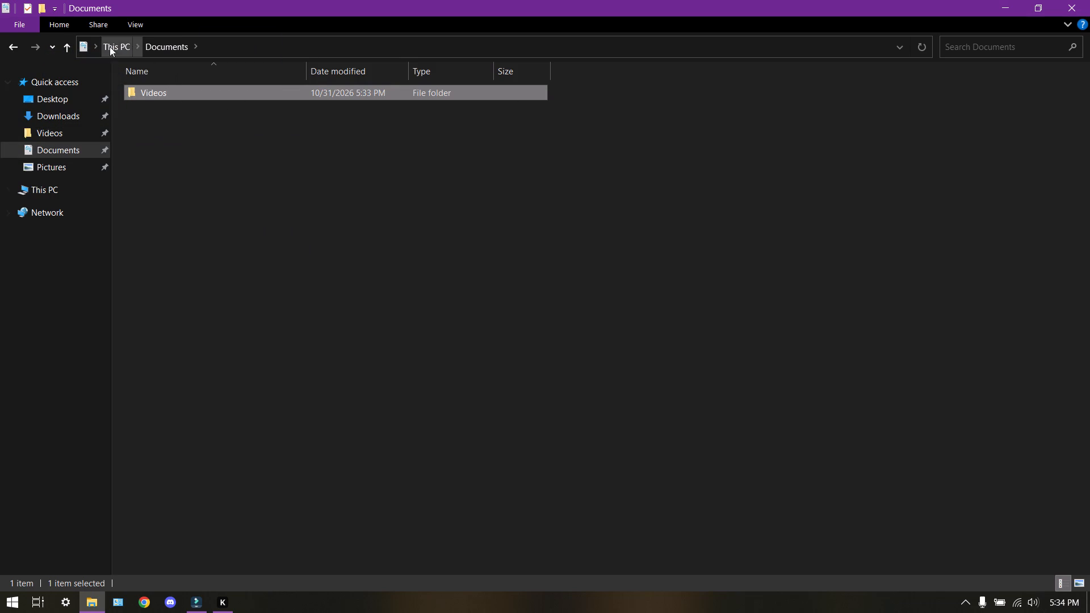
{"action": "left_click", "coordinate": [1089, 0]}
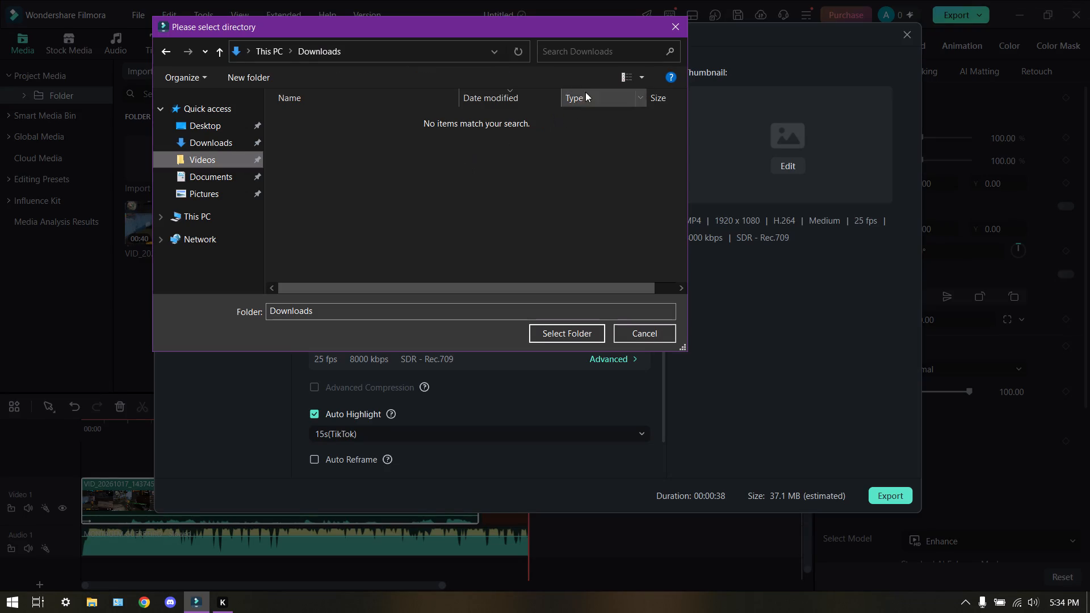
Set the export's save location to the Videos folder inside Documents.
{"action": "left_click", "coordinate": [208, 178]}
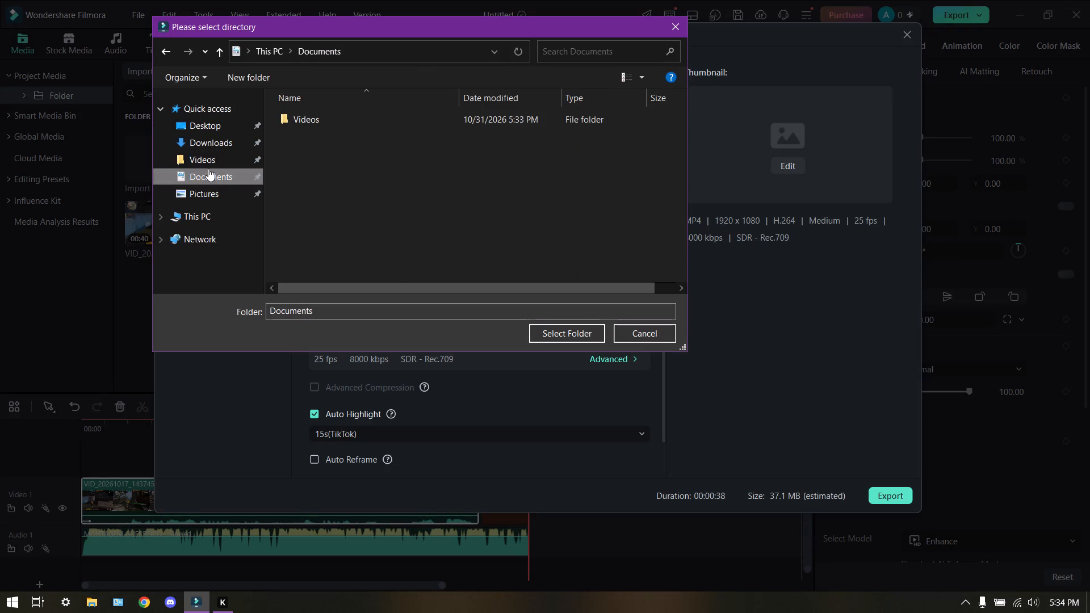
{"action": "left_click", "coordinate": [211, 162]}
{"action": "left_click", "coordinate": [582, 330]}
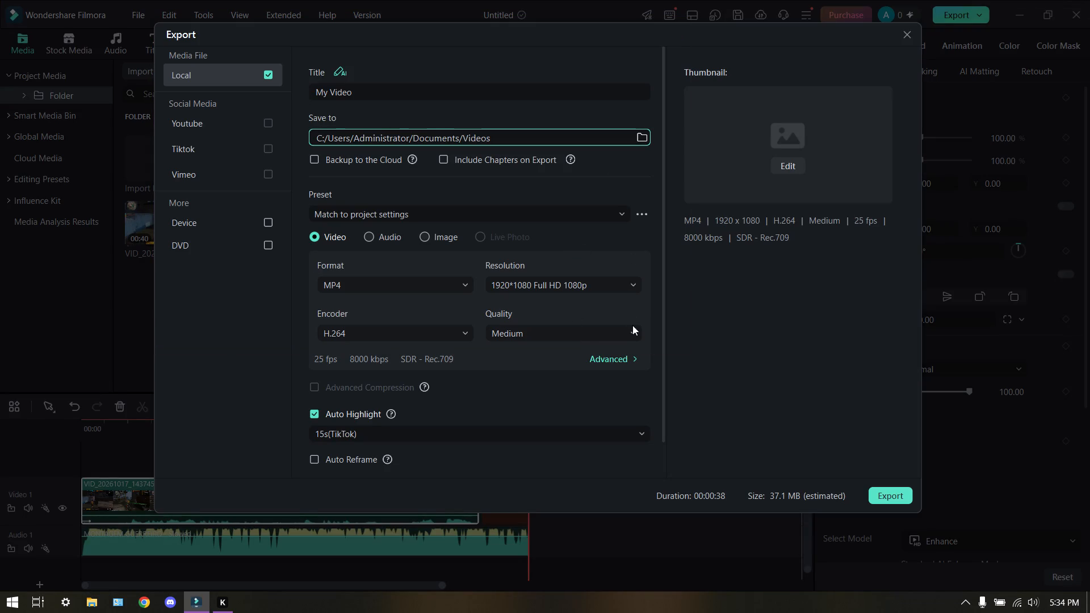
Export My Video as an MP4 with the current settings, accepting the watermark instead of purchasing.
{"action": "left_click", "coordinate": [895, 492]}
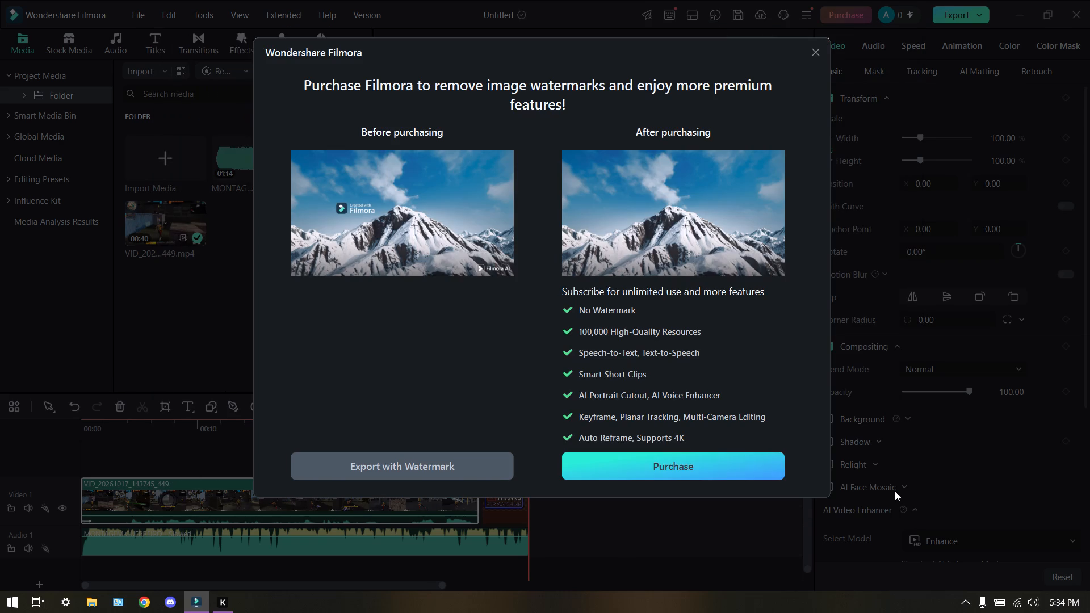
{"action": "left_click", "coordinate": [363, 466]}
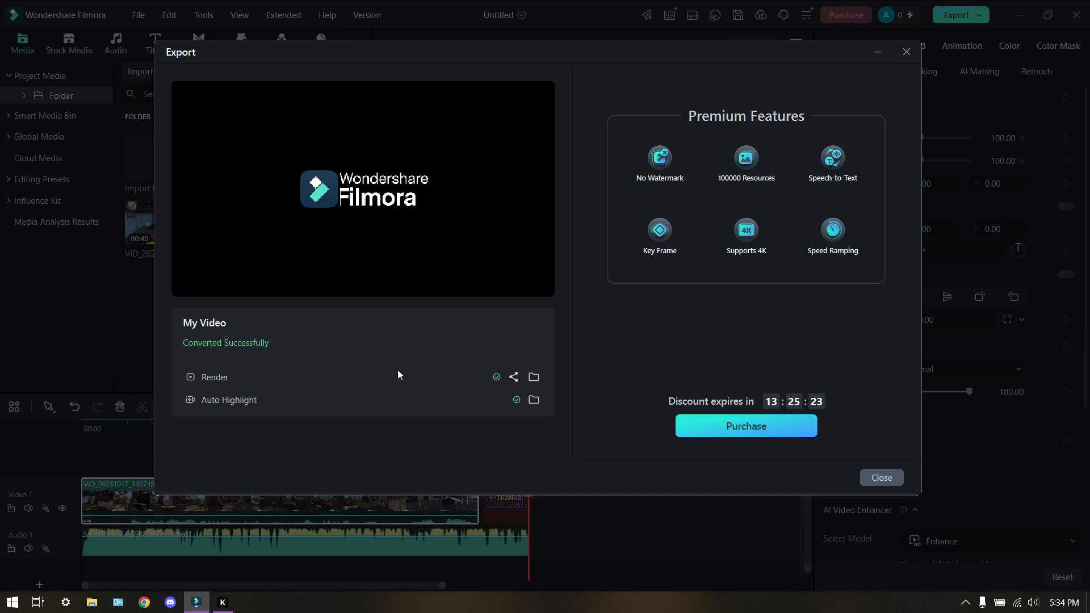
Back in Filmora, dismiss the Export window of the converted My Video and exit the program.
{"action": "left_click", "coordinate": [900, 51]}
{"action": "left_click", "coordinate": [1078, 20]}
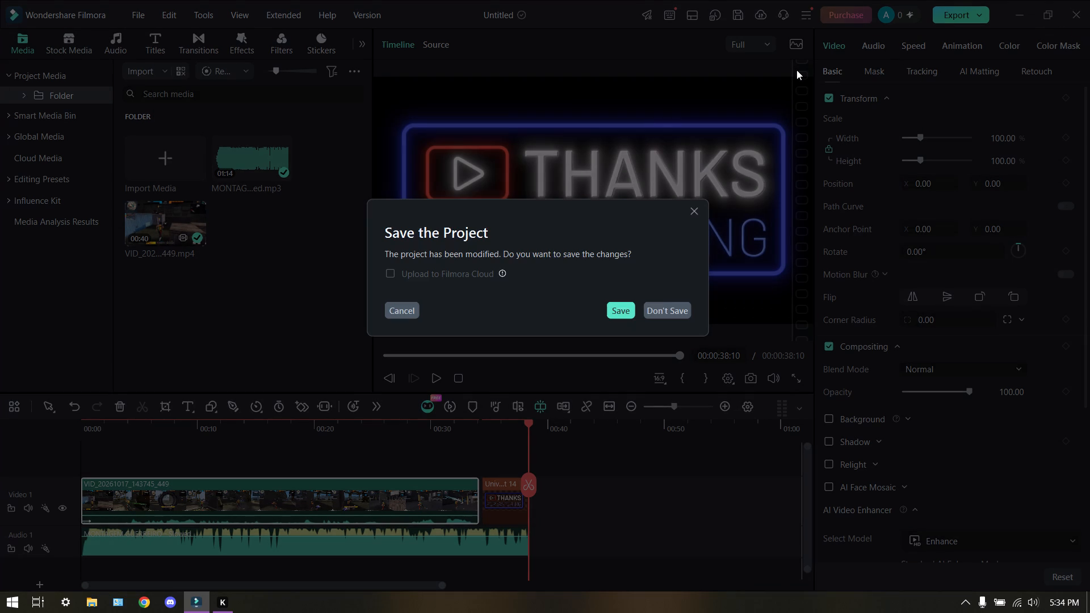
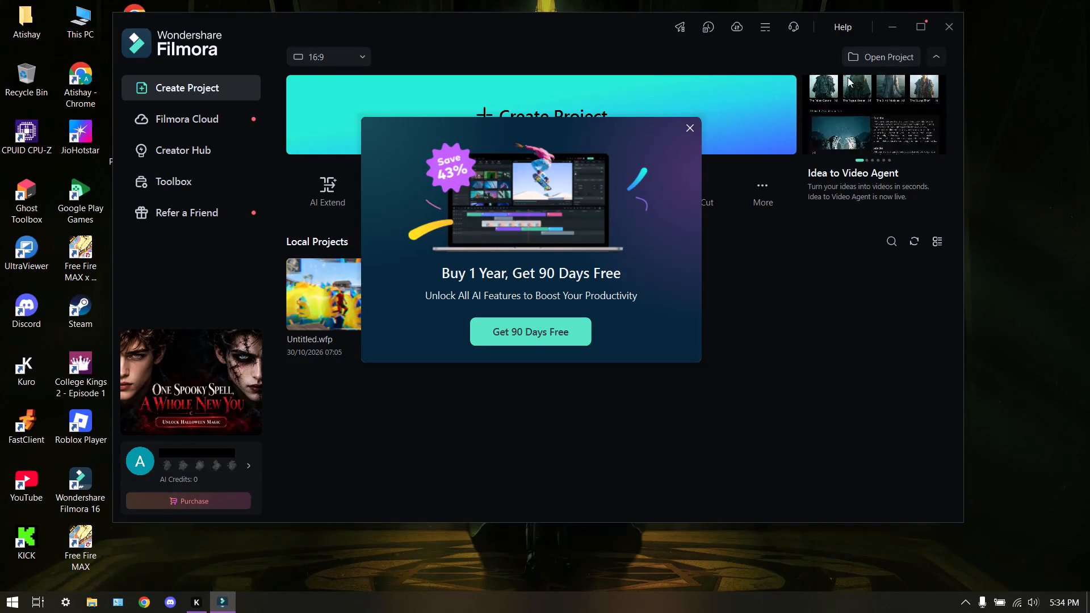
Dismiss the Buy 1 Year, Get 90 Days Free offer covering the start window.
{"action": "left_click", "coordinate": [894, 33]}
{"action": "left_click", "coordinate": [890, 28]}
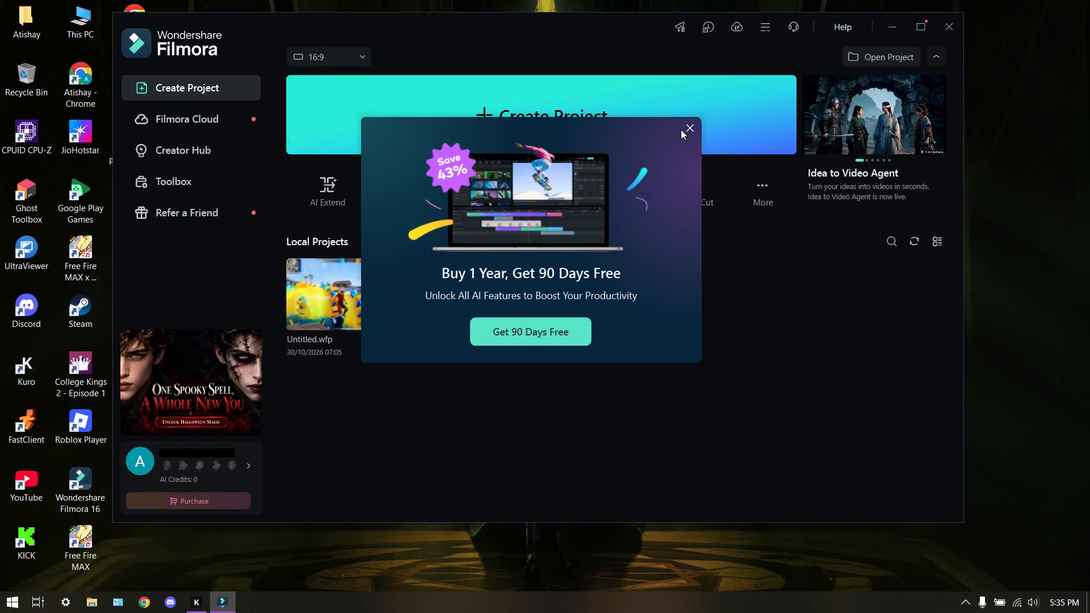
{"action": "left_click", "coordinate": [698, 127]}
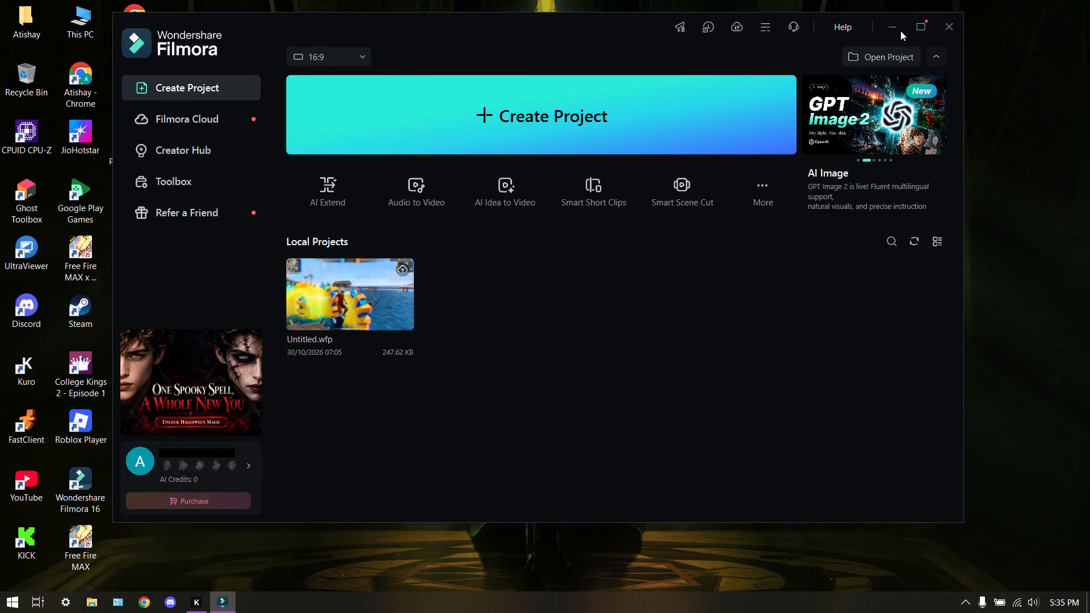
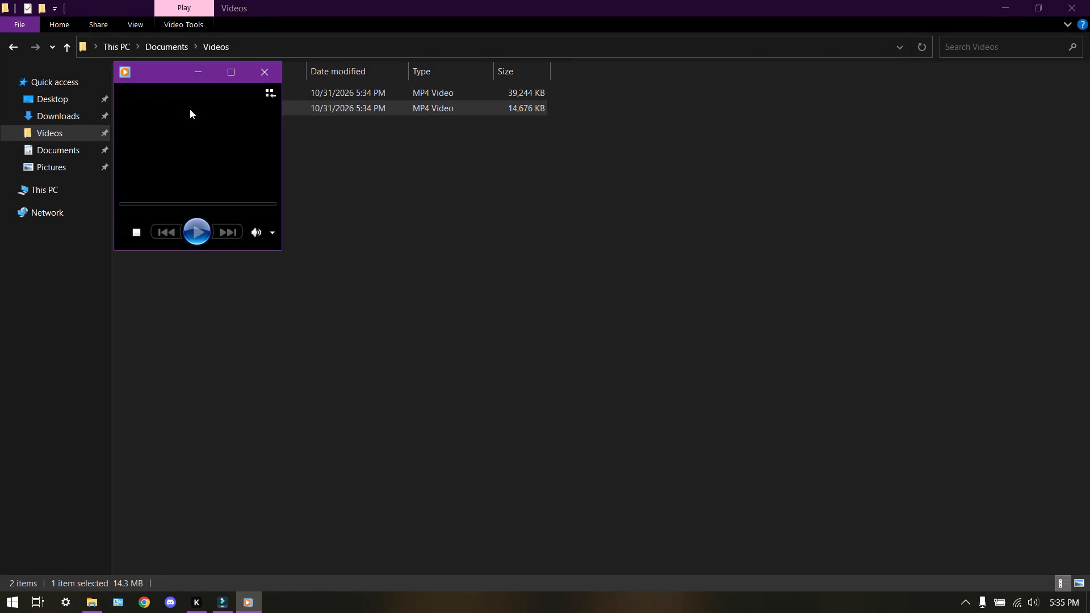
Watch the exported My Video-highlight clip full screen in Windows Media Player, and close the player.
{"action": "left_click", "coordinate": [236, 72]}
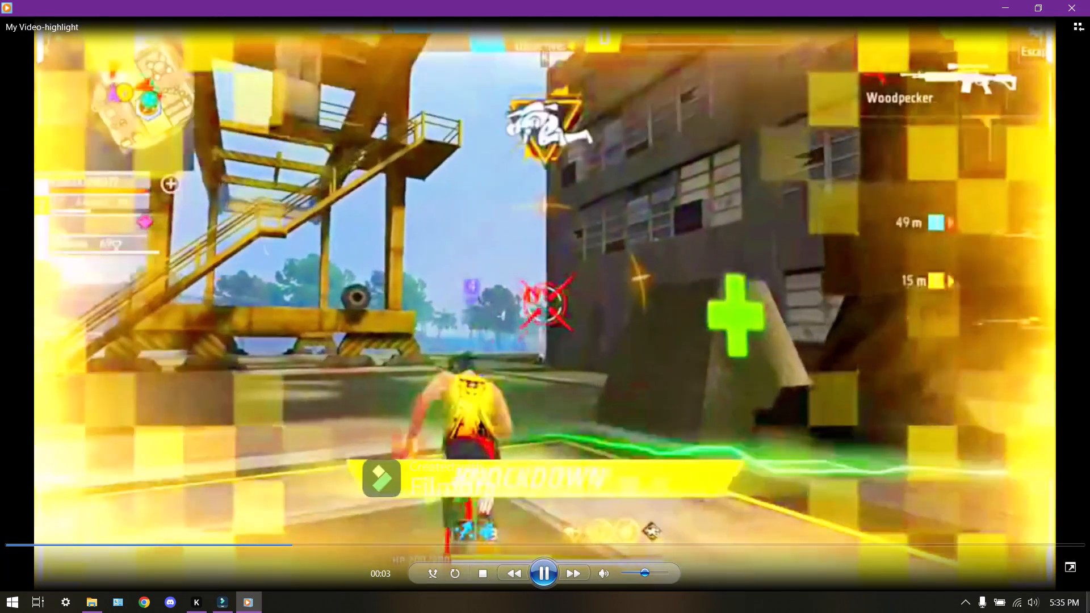
{"action": "left_click", "coordinate": [1067, 571]}
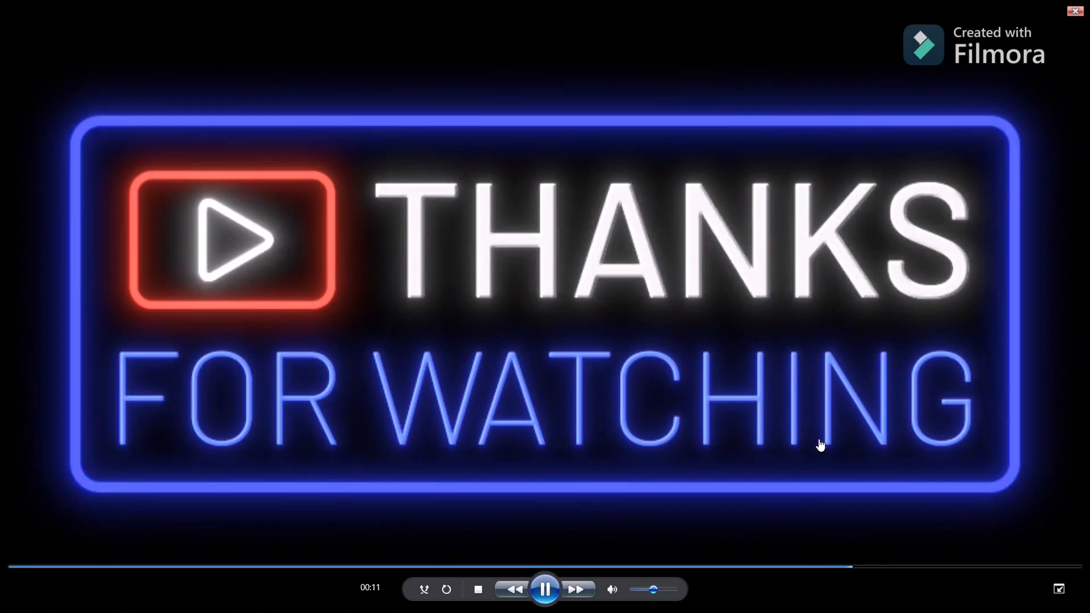
{"action": "left_click", "coordinate": [1058, 587]}
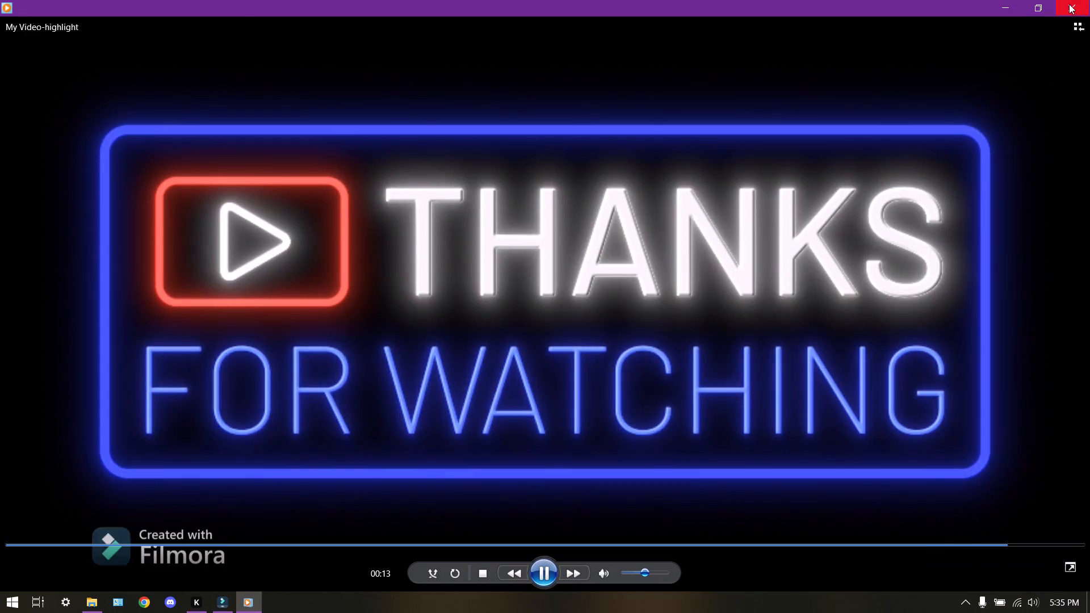
{"action": "left_click", "coordinate": [1069, 4]}
Play My Video.mp4 from the Videos folder in a maximized player window to review the full export, and close the player.
{"action": "double_click", "coordinate": [183, 94]}
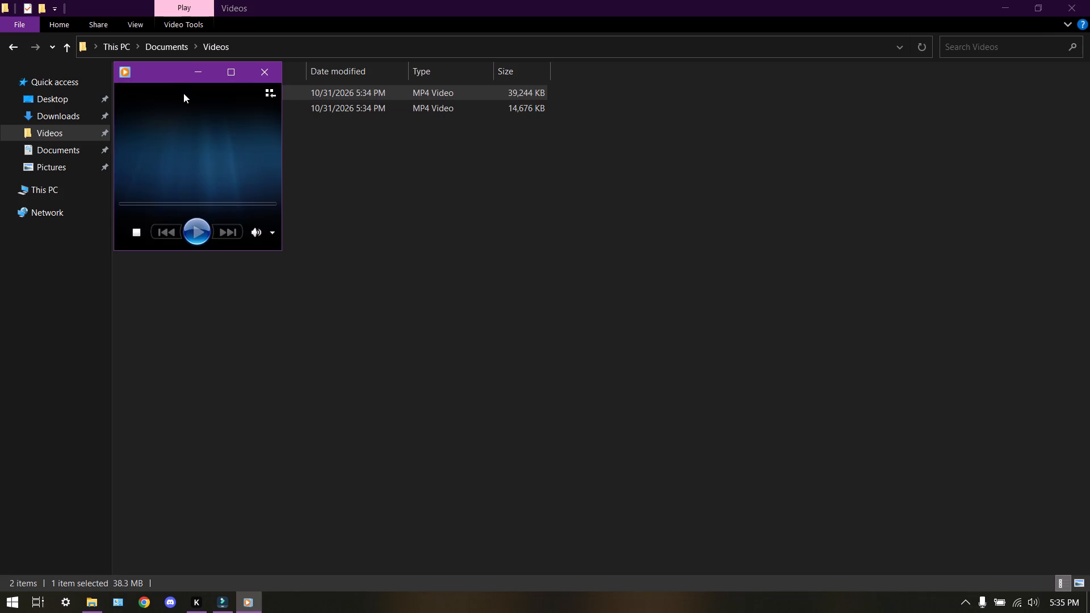
{"action": "left_click", "coordinate": [232, 75]}
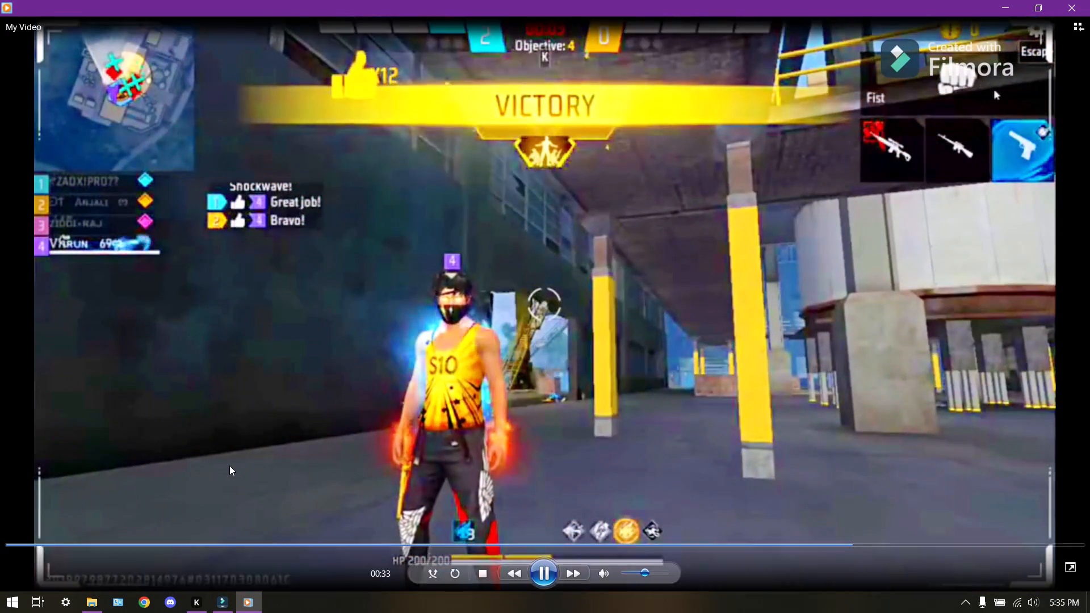
{"action": "left_click", "coordinate": [1071, 0]}
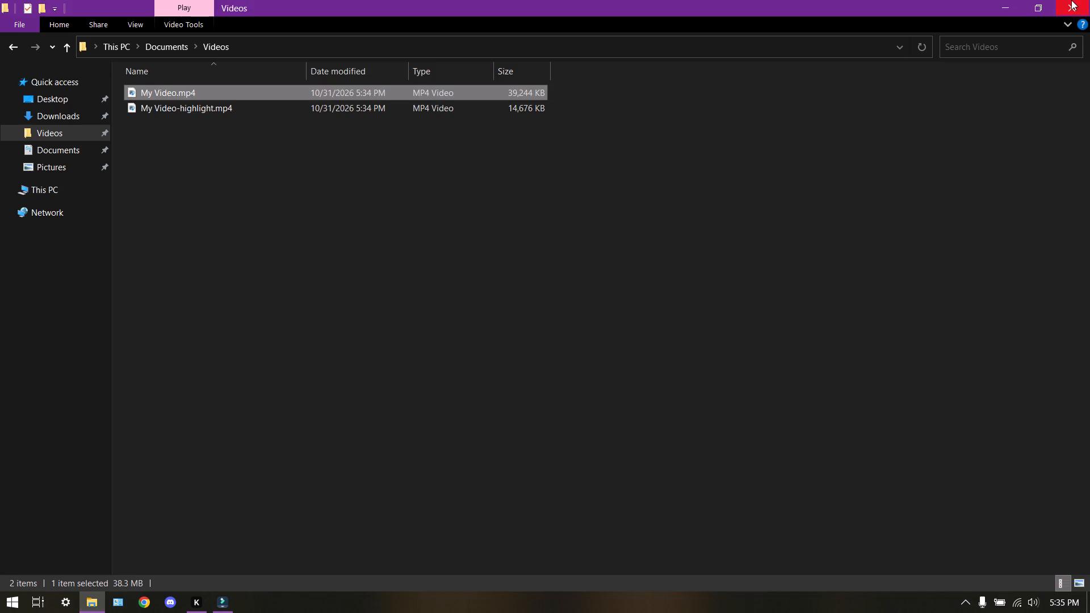